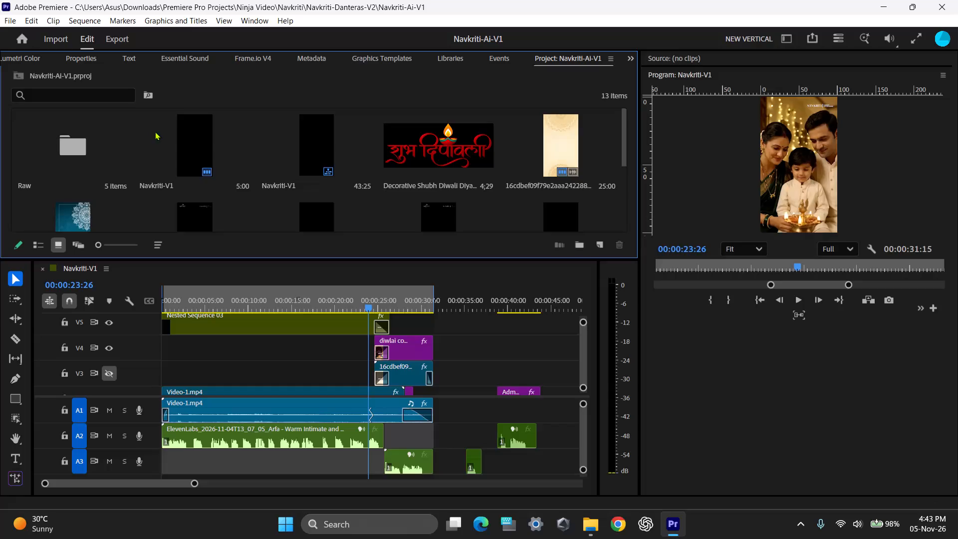
Zoom the timeline in around 23 seconds and enlarge the Program monitor's preview area vertically.
{"action": "left_click_drag", "start_coordinate": [363, 294], "coordinate": [367, 296]}
{"action": "key", "text": "equal"}
{"action": "key", "text": "equal"}
{"action": "left_click", "coordinate": [722, 164]}
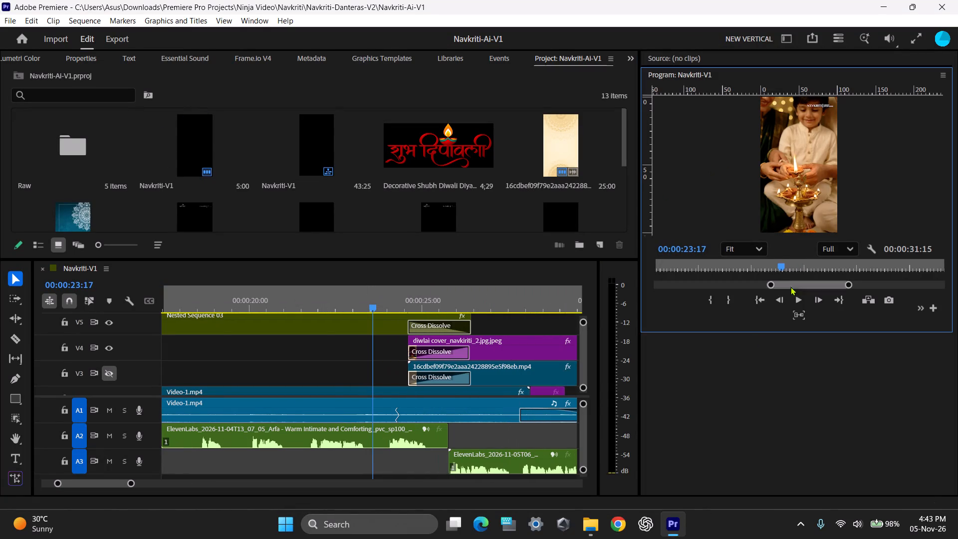
{"action": "left_click_drag", "start_coordinate": [739, 331], "coordinate": [717, 538]}
Play and scrub the cross dissolve from the family shot into the Shubh Deepavali end card.
{"action": "key", "text": "space"}
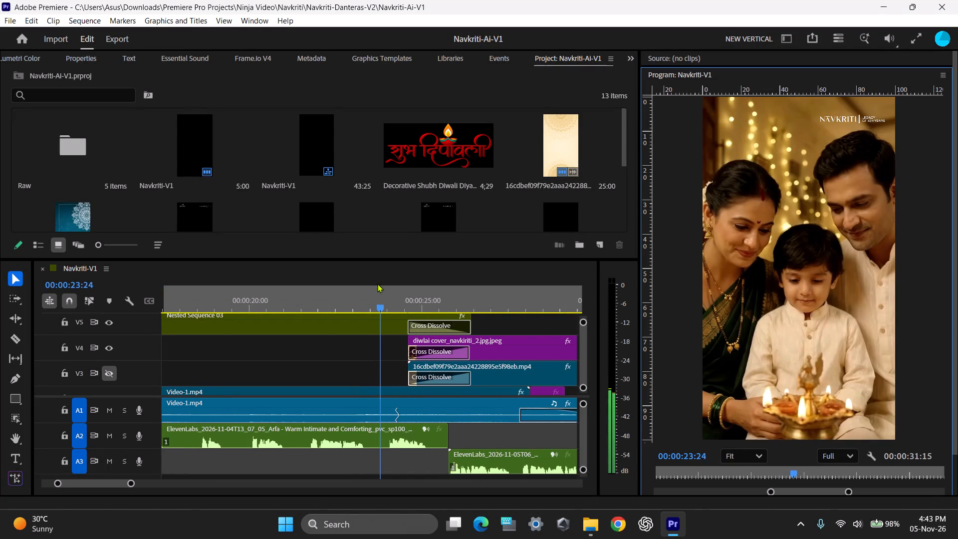
{"action": "key", "text": "space"}
{"action": "key", "text": "space"}
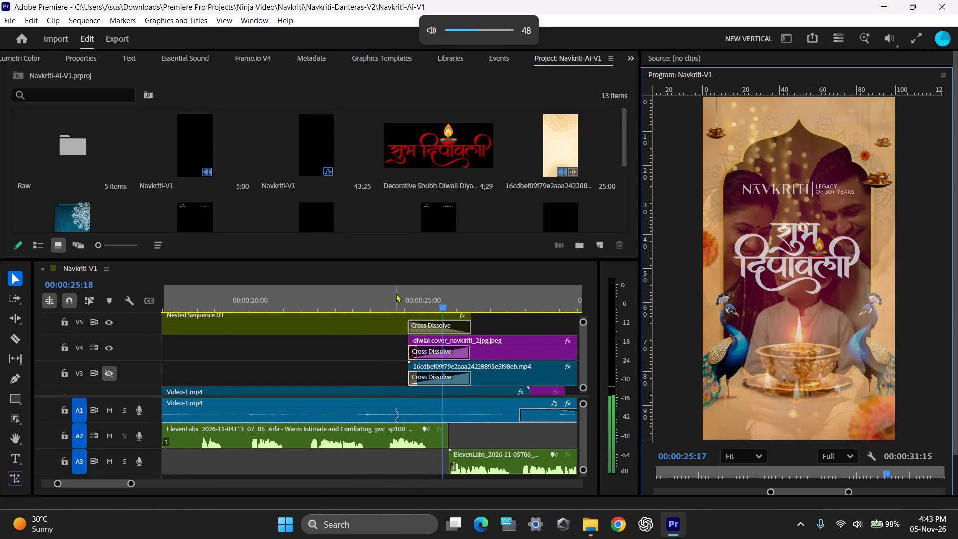
{"action": "key", "text": "space"}
{"action": "left_click_drag", "start_coordinate": [485, 296], "coordinate": [494, 293]}
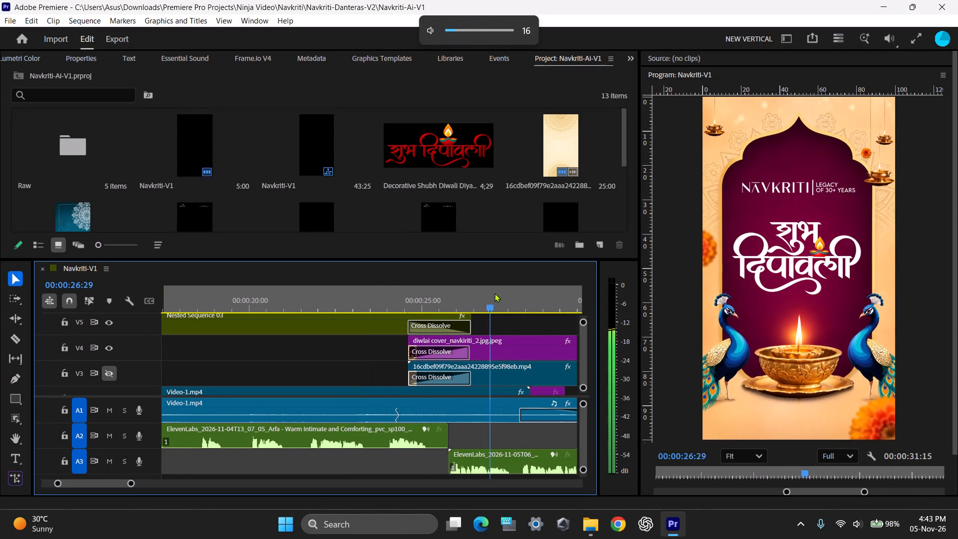
{"action": "left_click_drag", "start_coordinate": [494, 293], "coordinate": [414, 293]}
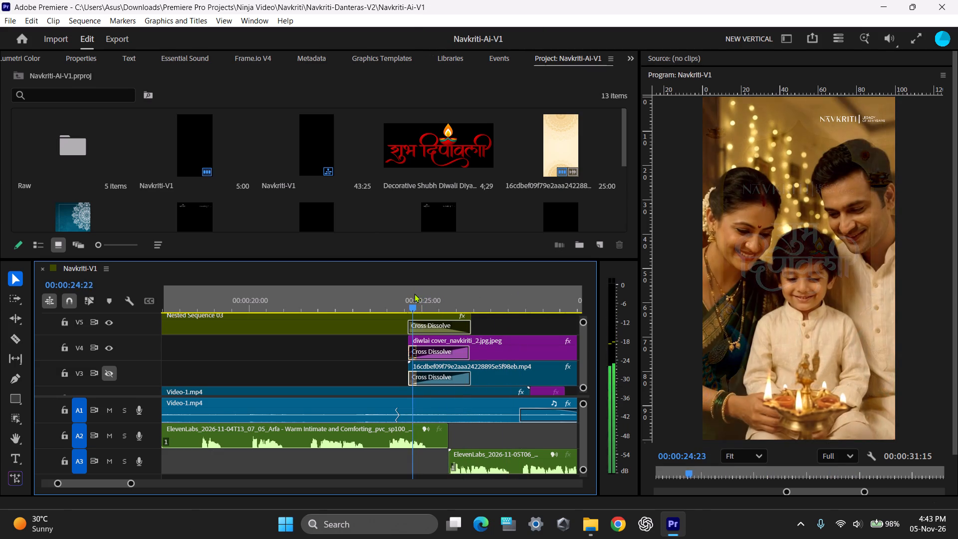
{"action": "left_click_drag", "start_coordinate": [414, 293], "coordinate": [429, 291]}
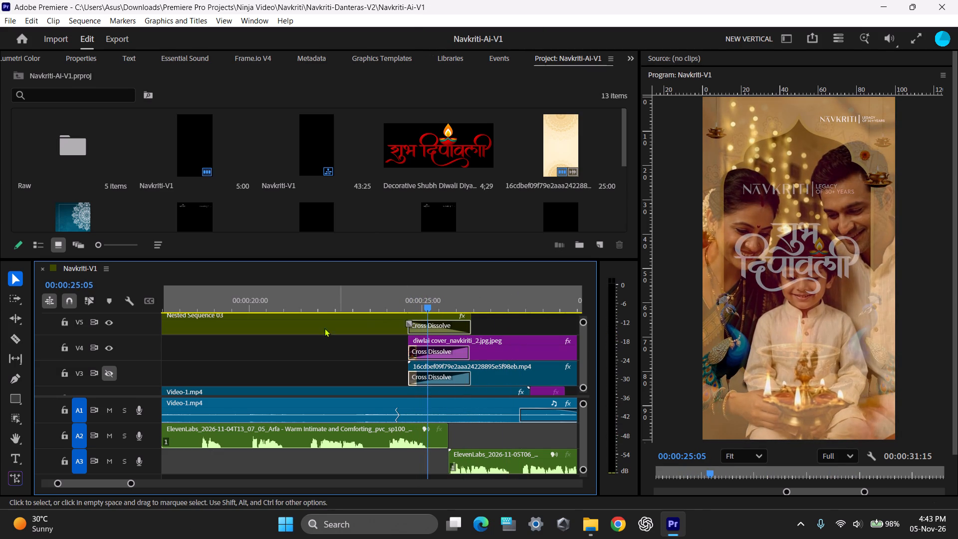
Add an empty video track directly above V4 in the Navkriti-V1 sequence.
{"action": "scroll", "coordinate": [224, 360], "scroll_direction": "up", "scroll_amount": 3, "text": "ctrl"}
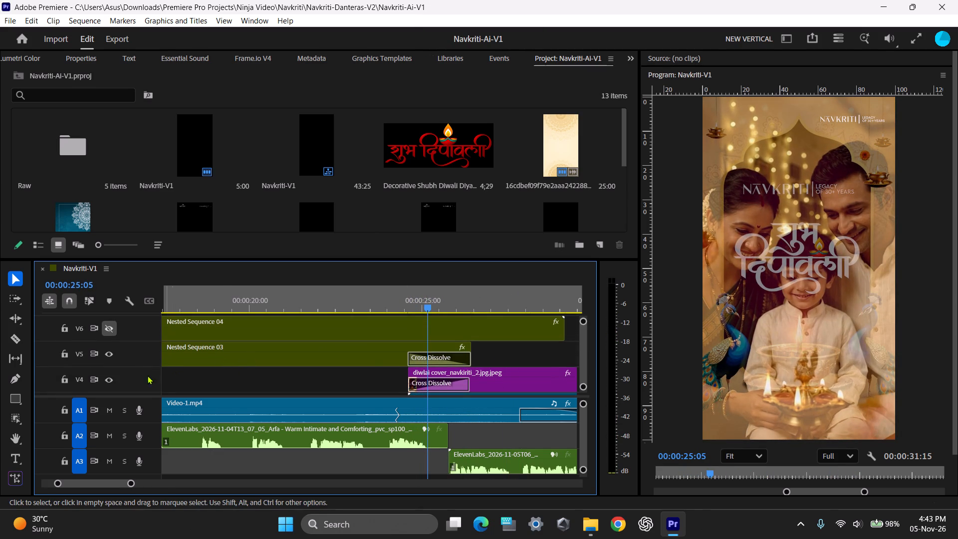
{"action": "right_click", "coordinate": [156, 379]}
{"action": "left_click", "coordinate": [140, 372]}
{"action": "right_click", "coordinate": [138, 372]}
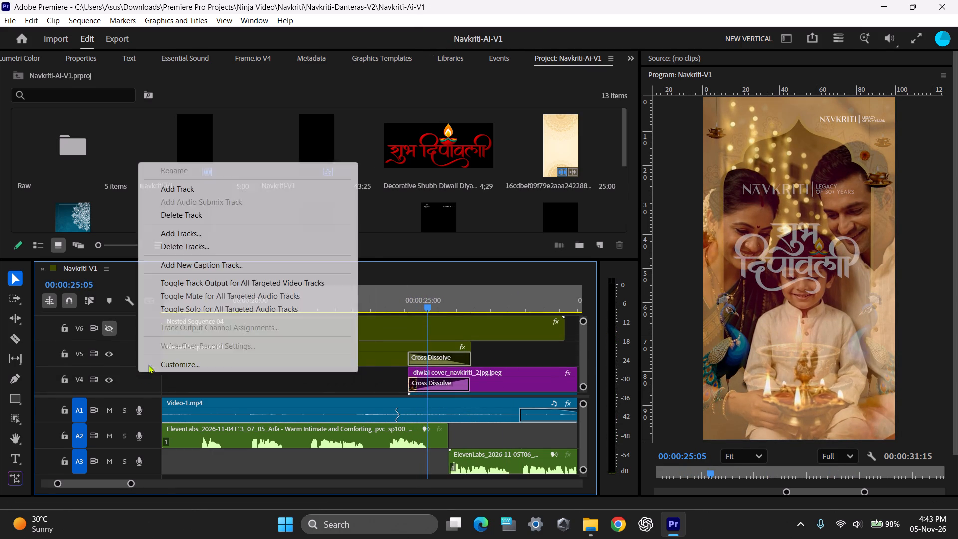
{"action": "left_click", "coordinate": [177, 192]}
{"action": "scroll", "coordinate": [372, 361], "scroll_direction": "up", "scroll_amount": 9, "text": "ctrl"}
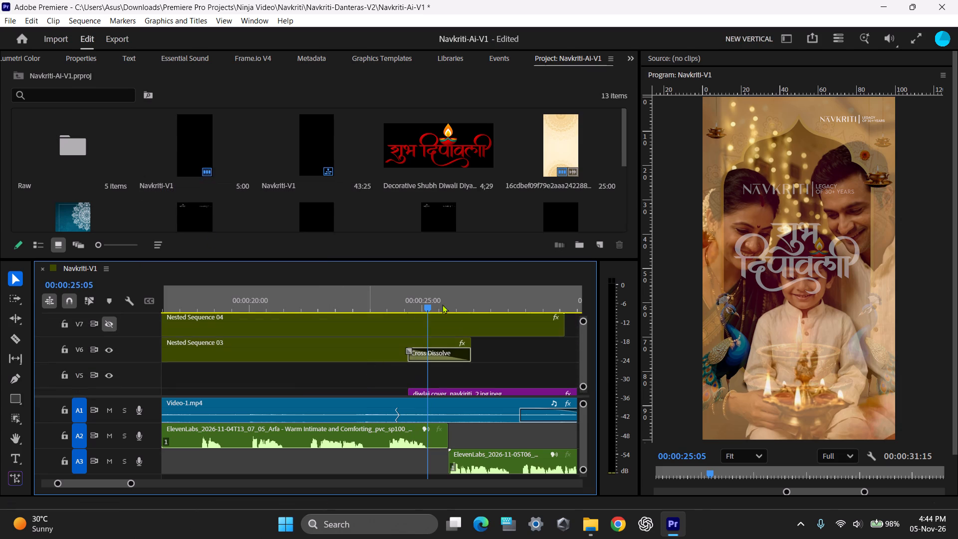
Replay the transition into the end card from its start, stopping at 00:00:26:09 on the fully visible card.
{"action": "scroll", "coordinate": [300, 388], "scroll_direction": "down", "scroll_amount": 5, "text": "ctrl"}
{"action": "left_click_drag", "start_coordinate": [430, 290], "coordinate": [408, 298]}
{"action": "key", "text": "space"}
{"action": "key", "text": "space"}
{"action": "key", "text": "space"}
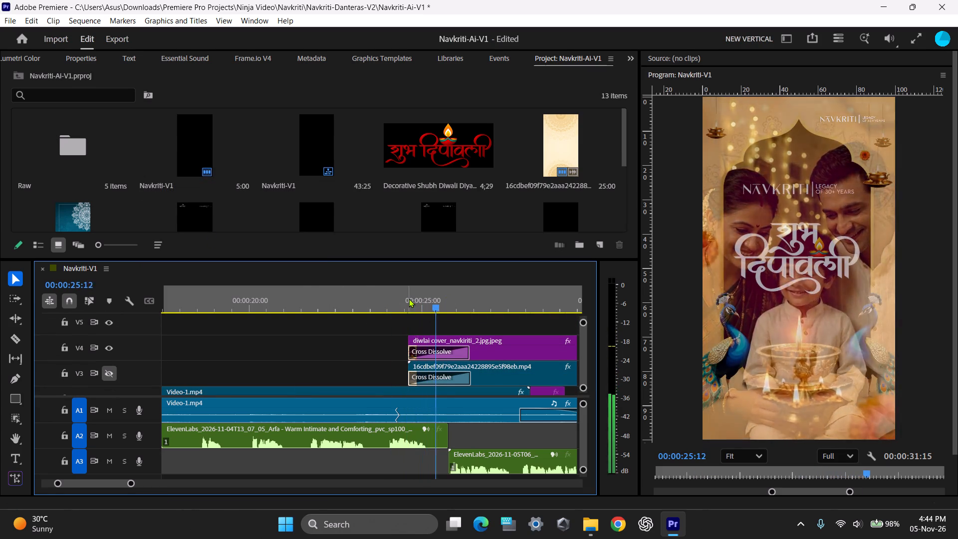
{"action": "key", "text": "space"}
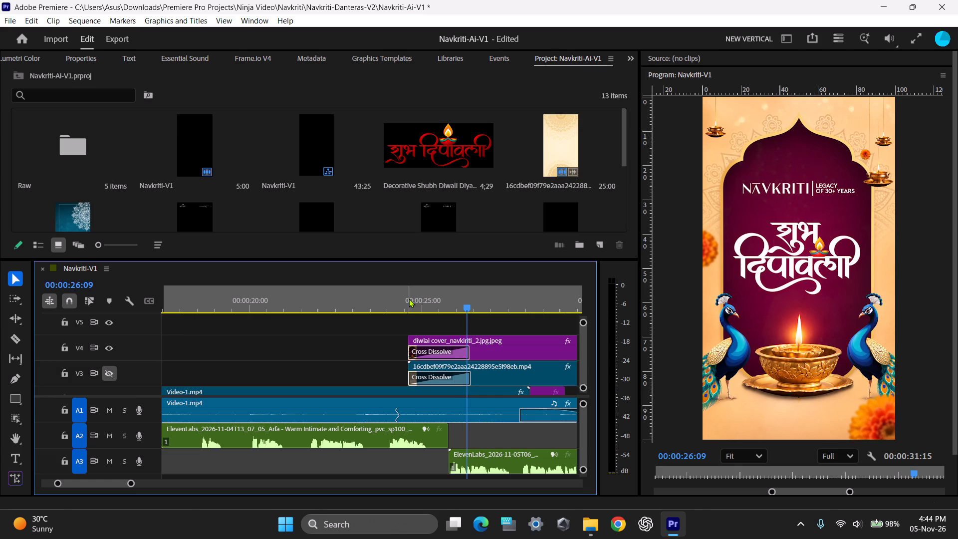
{"action": "left_click", "coordinate": [370, 333]}
Draw a wide, thin rectangle with the Rectangle tool just below the diya on the end card.
{"action": "left_click_drag", "start_coordinate": [18, 401], "coordinate": [44, 411]}
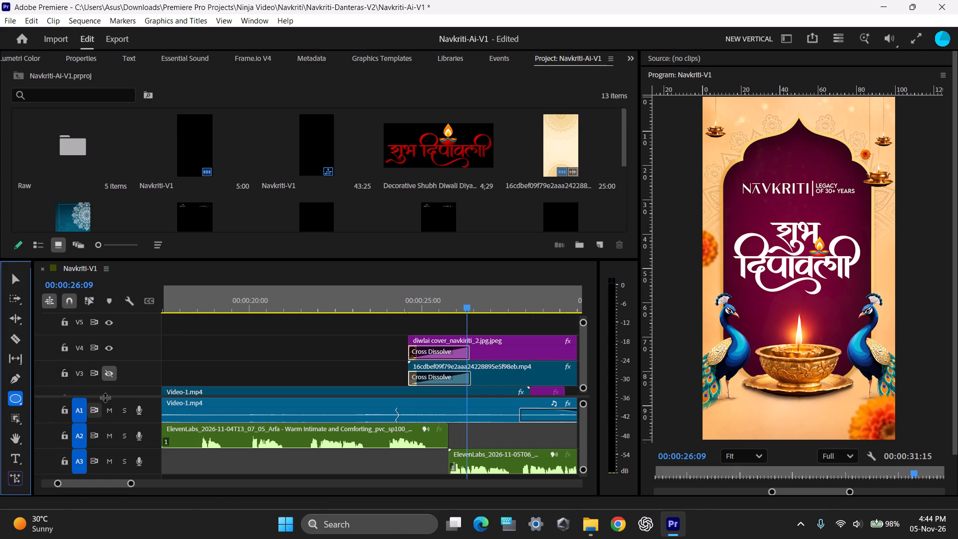
{"action": "left_click_drag", "start_coordinate": [10, 395], "coordinate": [46, 398]}
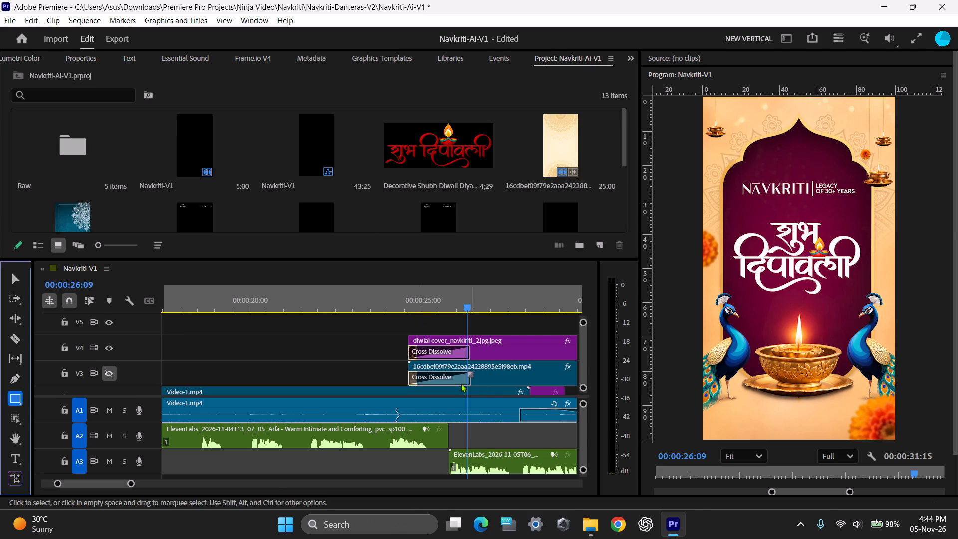
{"action": "scroll", "coordinate": [539, 387], "scroll_direction": "up", "scroll_amount": 2, "text": "ctrl"}
{"action": "left_click", "coordinate": [492, 365]}
{"action": "left_click", "coordinate": [491, 367]}
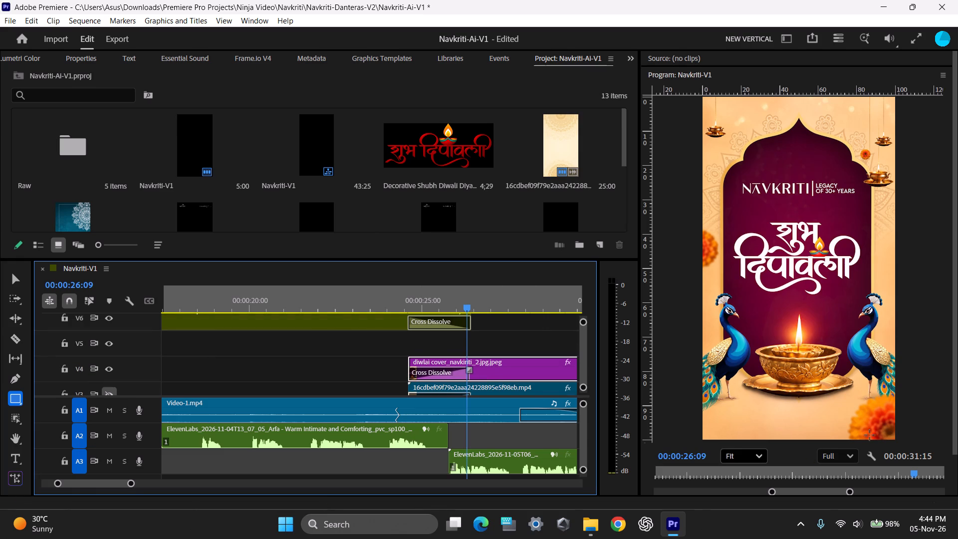
{"action": "left_click_drag", "start_coordinate": [743, 395], "coordinate": [858, 414]}
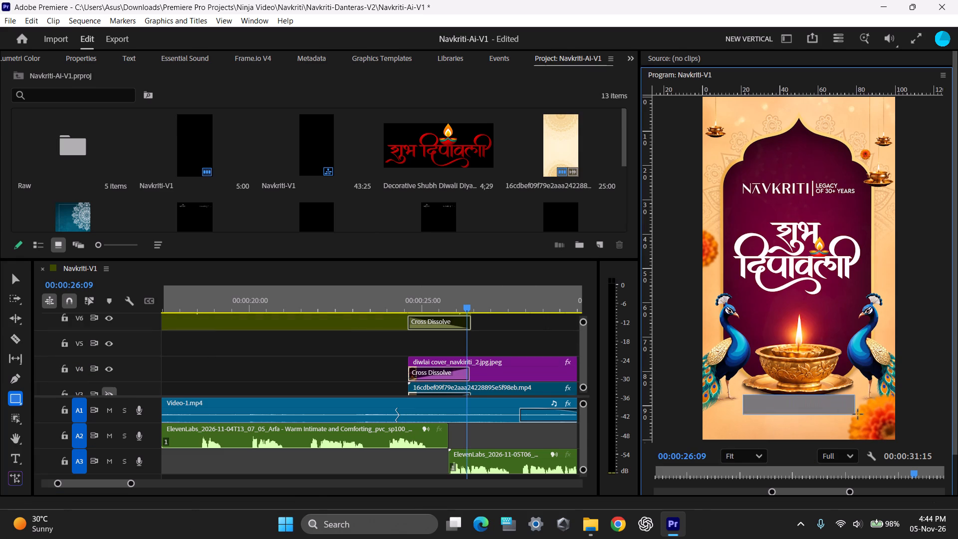
{"action": "left_click_drag", "start_coordinate": [858, 414], "coordinate": [870, 416]}
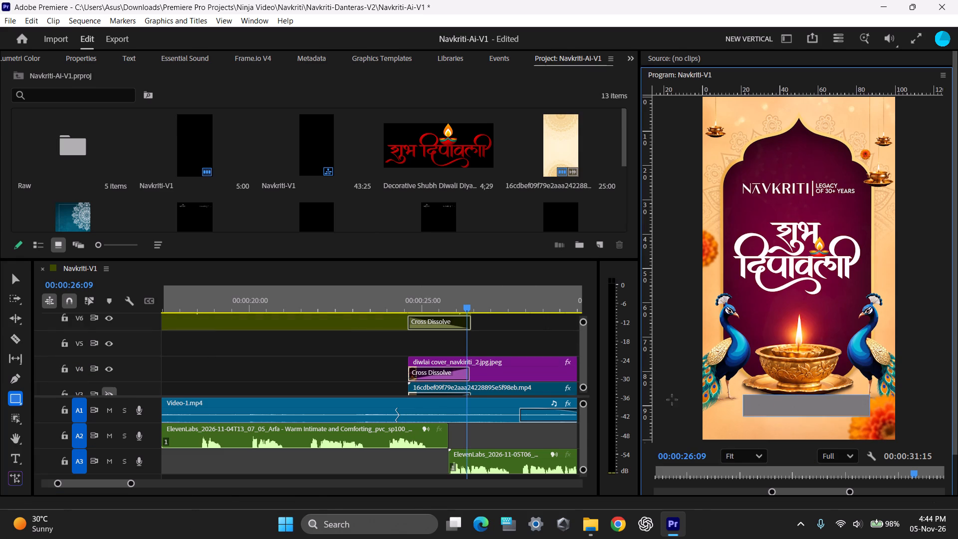
Move the rectangle's Graphic clip from V8 to V5 and fit it to the full span of the diwlai cover clip.
{"action": "scroll", "coordinate": [456, 366], "scroll_direction": "up", "scroll_amount": 8, "text": "ctrl"}
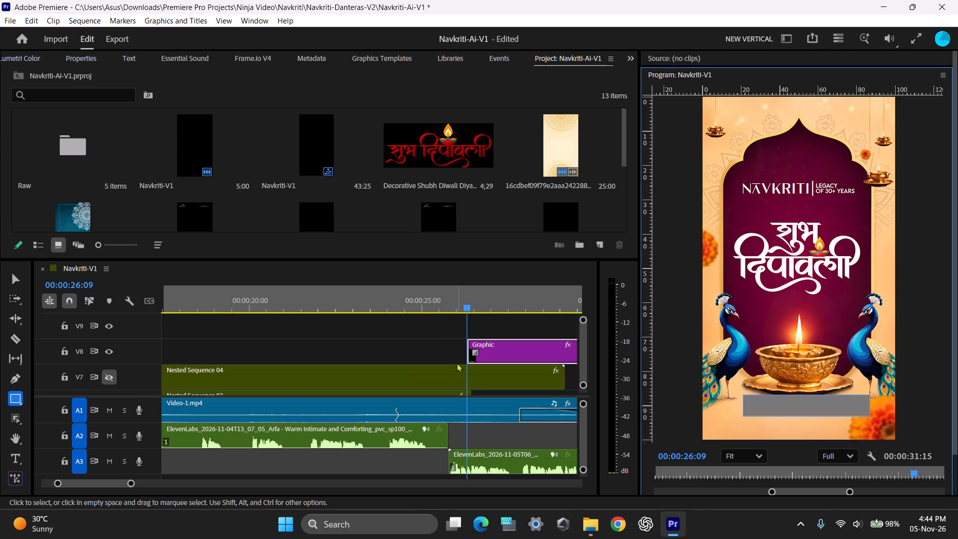
{"action": "key", "text": "minus"}
{"action": "left_click", "coordinate": [443, 348]}
{"action": "key", "text": "minus"}
{"action": "key", "text": "minus"}
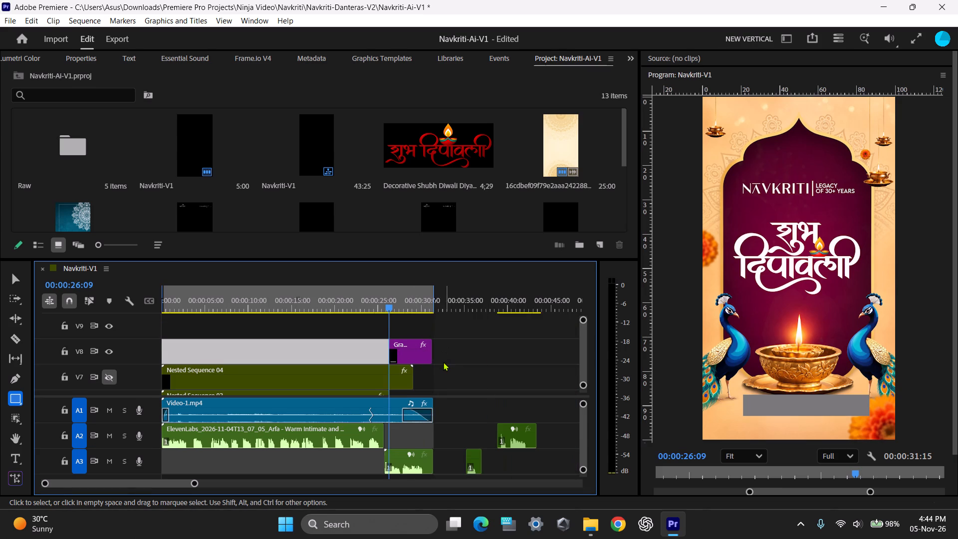
{"action": "scroll", "coordinate": [442, 362], "scroll_direction": "down", "scroll_amount": 3, "text": "ctrl"}
{"action": "left_click_drag", "start_coordinate": [412, 326], "coordinate": [404, 381], "text": "ctrl"}
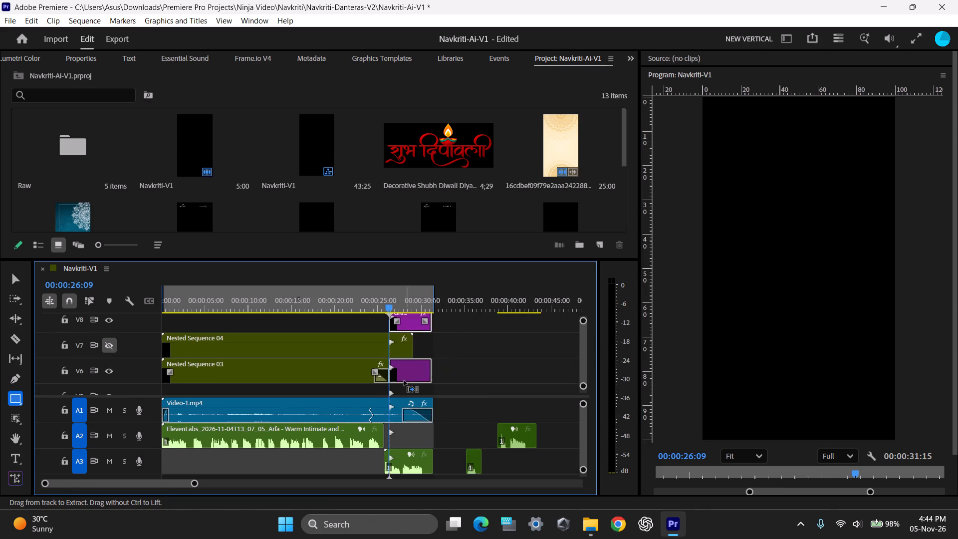
{"action": "left_click_drag", "start_coordinate": [404, 381], "coordinate": [386, 393], "text": "ctrl"}
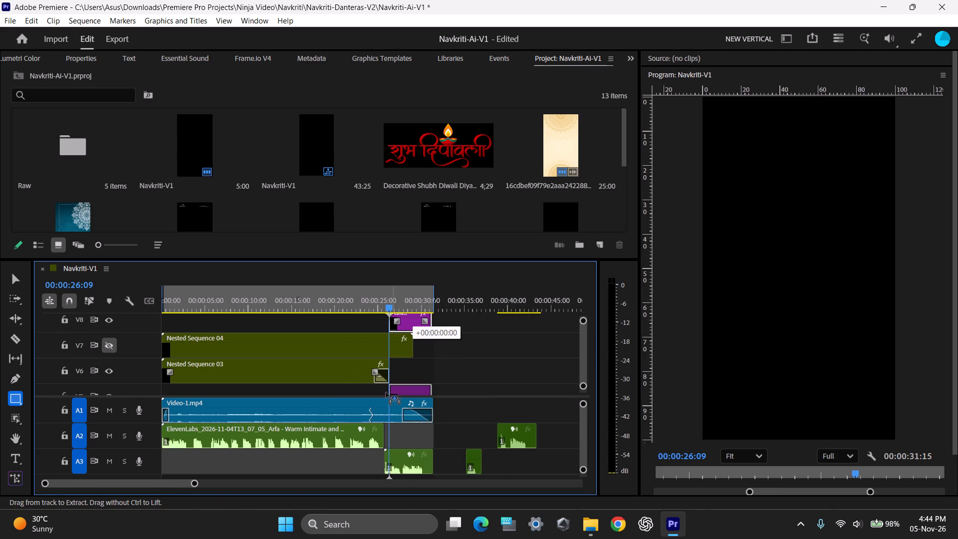
{"action": "left_click_drag", "start_coordinate": [386, 393], "coordinate": [383, 391], "text": "ctrl"}
{"action": "scroll", "coordinate": [425, 363], "scroll_direction": "down", "scroll_amount": 4, "text": "ctrl"}
{"action": "left_click_drag", "start_coordinate": [383, 361], "coordinate": [403, 362]}
{"action": "left_click_drag", "start_coordinate": [415, 355], "coordinate": [433, 356]}
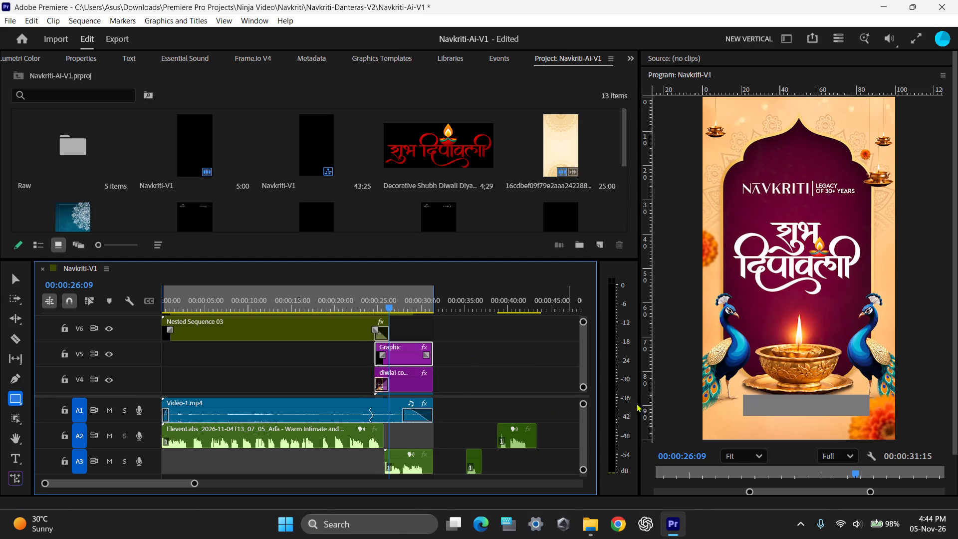
Reposition the rectangle so it is centred horizontally over the base of the diya.
{"action": "left_click", "coordinate": [11, 278]}
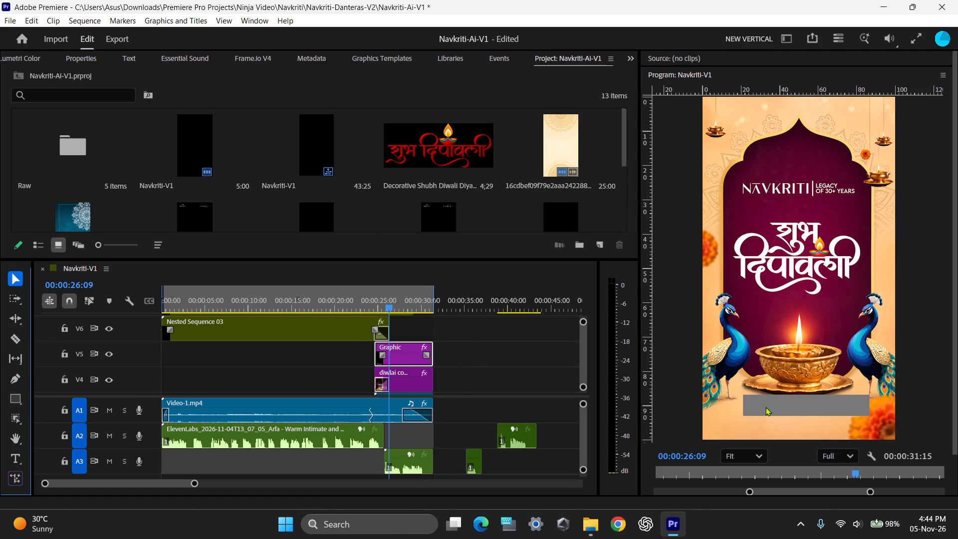
{"action": "left_click", "coordinate": [765, 407]}
{"action": "left_click_drag", "start_coordinate": [767, 406], "coordinate": [759, 406]}
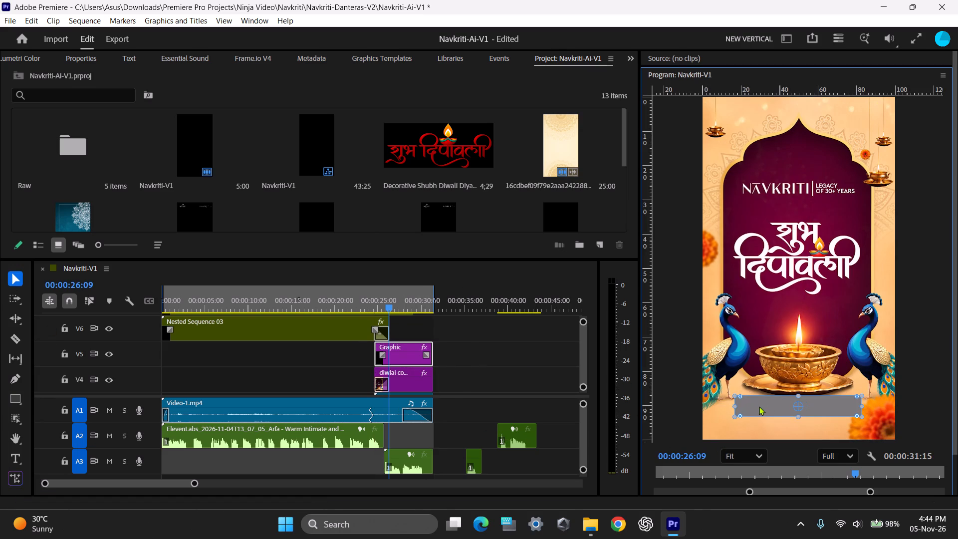
{"action": "left_click_drag", "start_coordinate": [759, 406], "coordinate": [752, 406]}
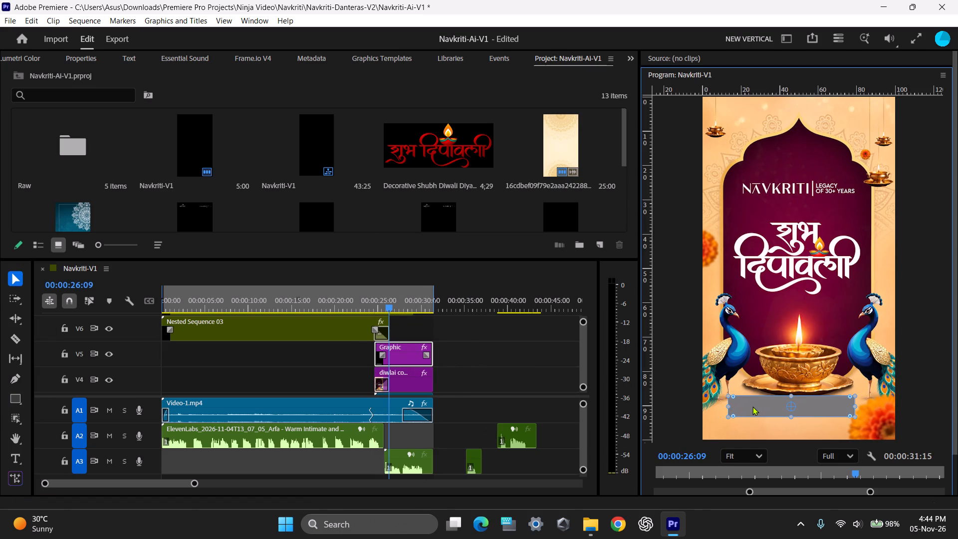
{"action": "left_click_drag", "start_coordinate": [752, 406], "coordinate": [783, 385]}
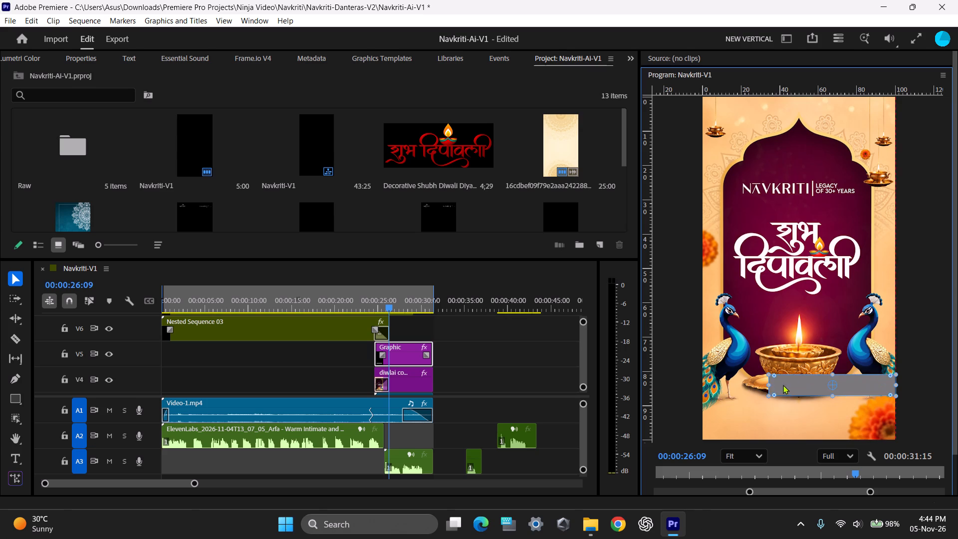
{"action": "left_click_drag", "start_coordinate": [783, 385], "coordinate": [753, 389]}
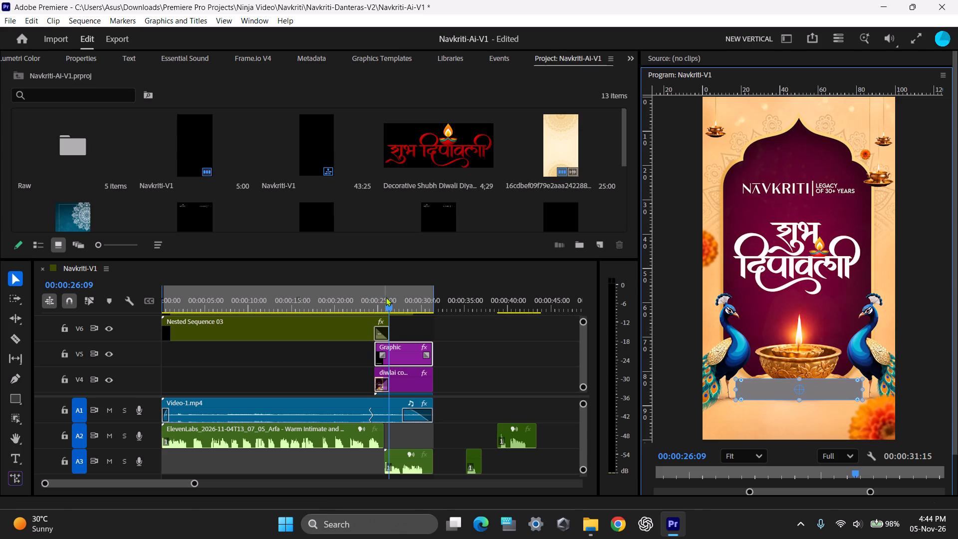
Shorten the Cross Dissolve at the start of the diwlai cover clip on V4 to almost nothing.
{"action": "left_click_drag", "start_coordinate": [390, 301], "coordinate": [372, 306], "text": "shift"}
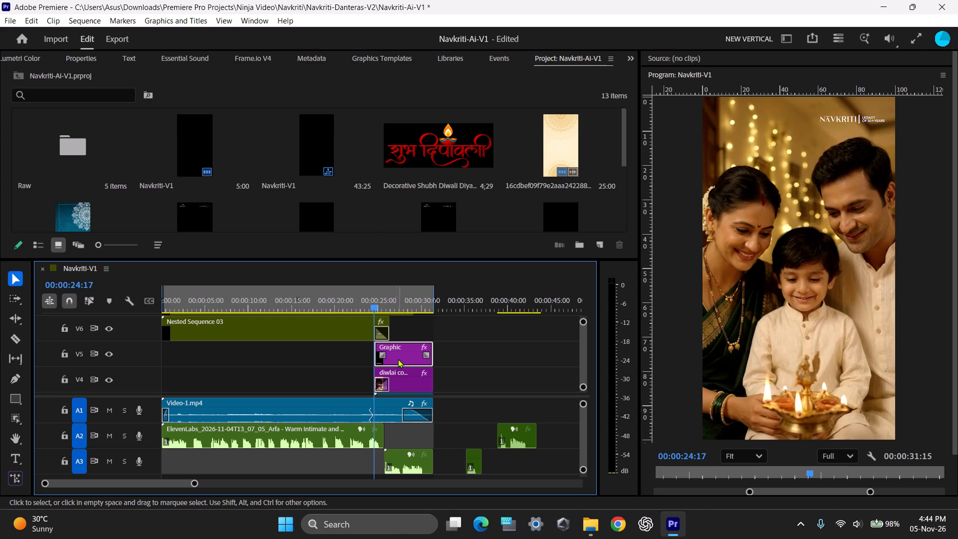
{"action": "left_click_drag", "start_coordinate": [389, 380], "coordinate": [357, 380]}
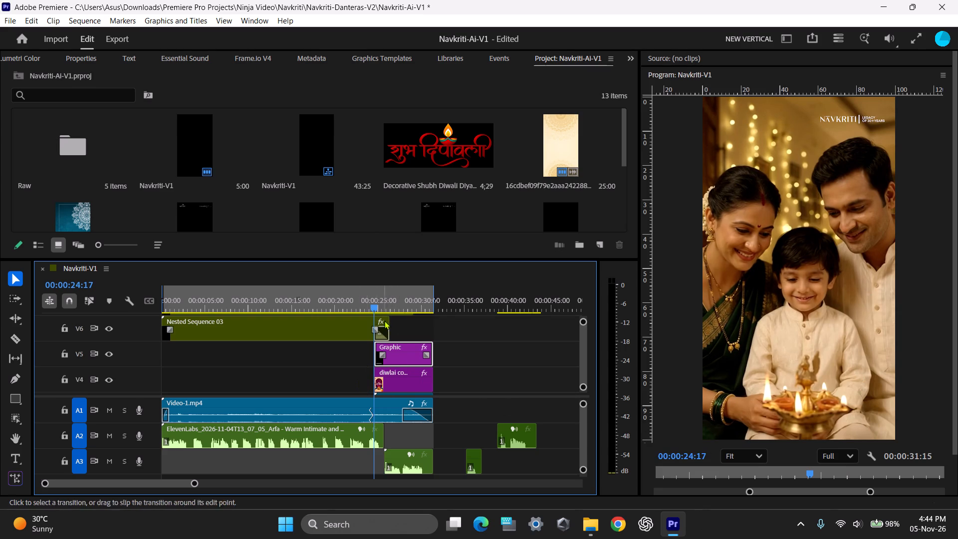
{"action": "key", "text": "Right"}
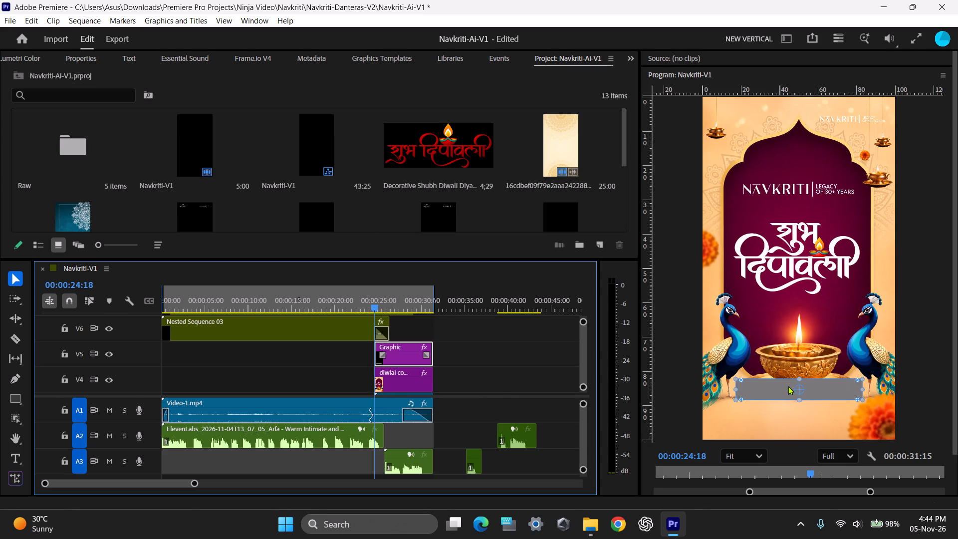
Lower the rectangle to just beneath the diya's plate, keeping it centred horizontally in the frame.
{"action": "left_click_drag", "start_coordinate": [786, 387], "coordinate": [781, 389], "text": "shift"}
{"action": "left_click_drag", "start_coordinate": [781, 389], "coordinate": [785, 386], "text": "shift"}
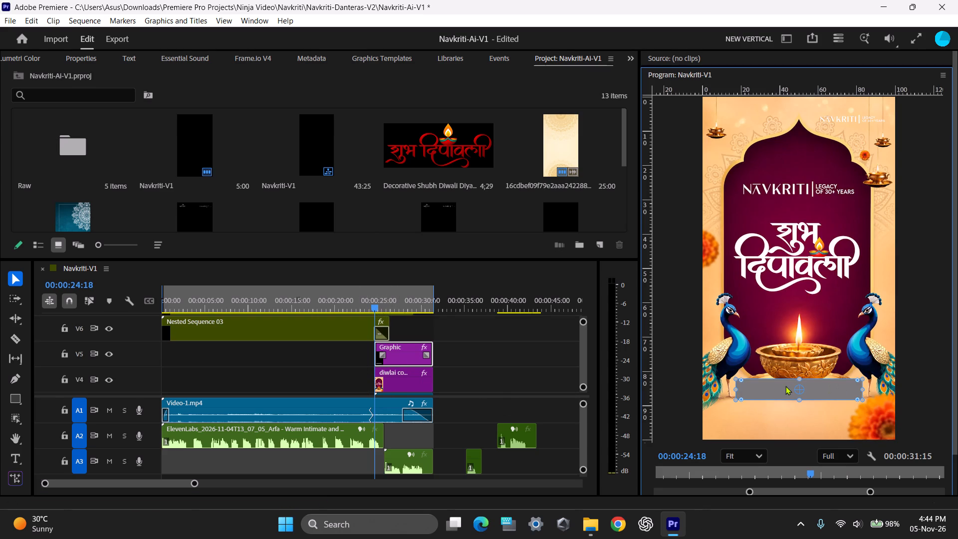
{"action": "left_click_drag", "start_coordinate": [785, 386], "coordinate": [774, 387], "text": "shift"}
{"action": "left_click_drag", "start_coordinate": [775, 388], "coordinate": [774, 397], "text": "ctrl"}
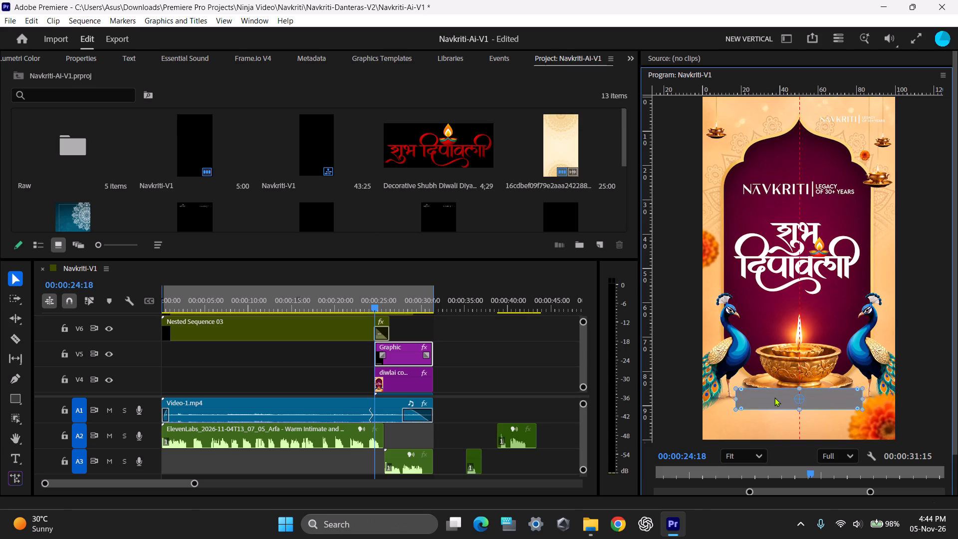
{"action": "left_click_drag", "start_coordinate": [774, 397], "coordinate": [773, 403], "text": "ctrl"}
Round the rectangle's corners fully so it becomes a pill-shaped banner.
{"action": "scroll", "coordinate": [742, 378], "scroll_direction": "up", "scroll_amount": 9, "text": "ctrl"}
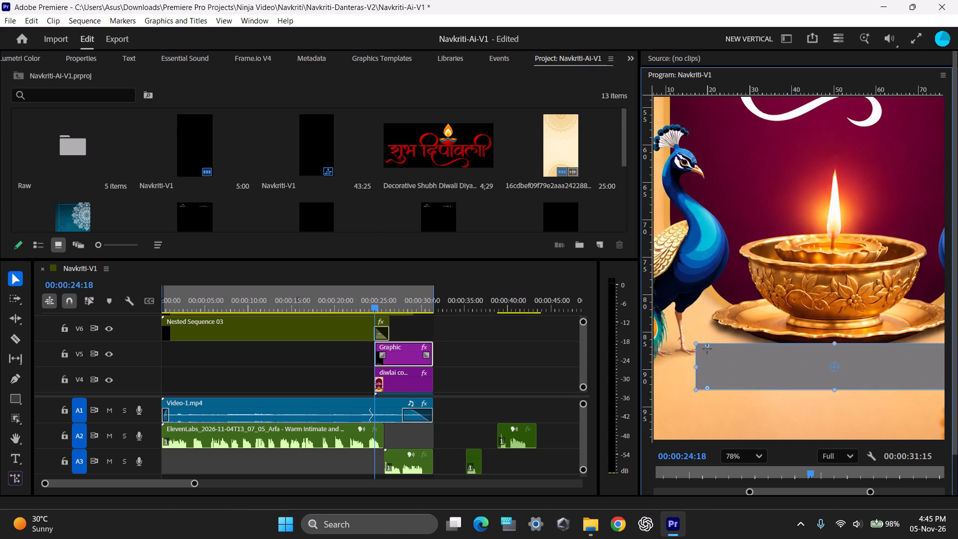
{"action": "left_click_drag", "start_coordinate": [708, 347], "coordinate": [728, 354]}
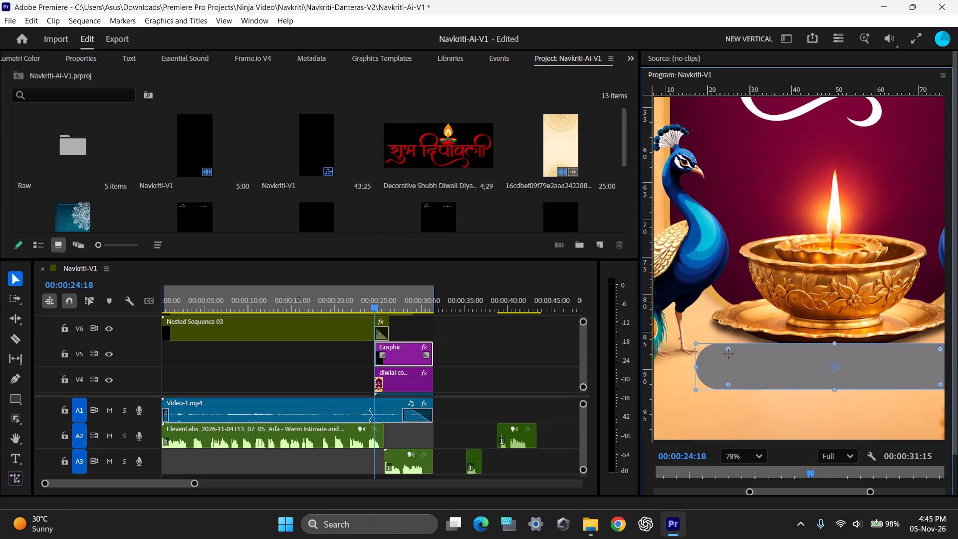
{"action": "left_click_drag", "start_coordinate": [728, 354], "coordinate": [729, 354]}
{"action": "left_click", "coordinate": [750, 458]}
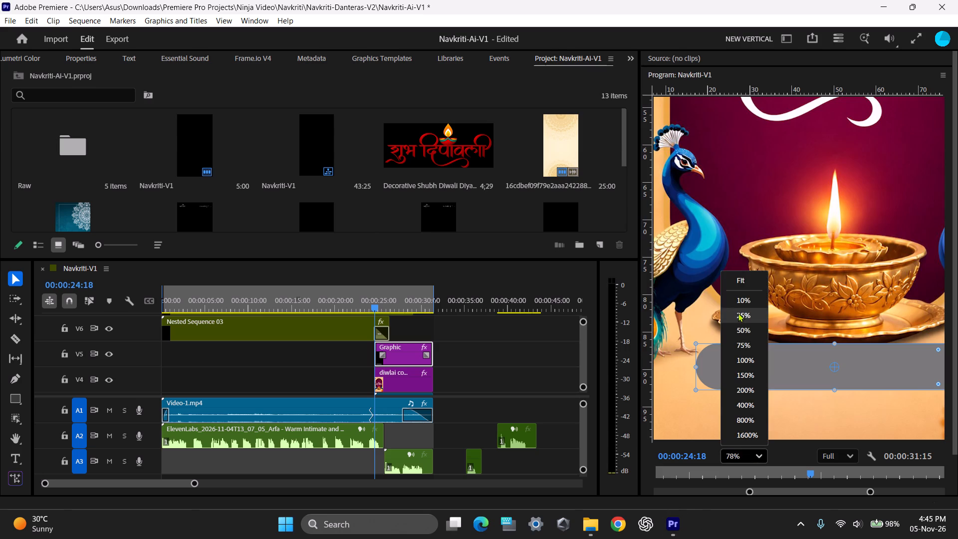
Fill the pill-shaped banner with the dark maroon sampled from the arch background just above the large NAVKRITI logo.
{"action": "left_click", "coordinate": [743, 285]}
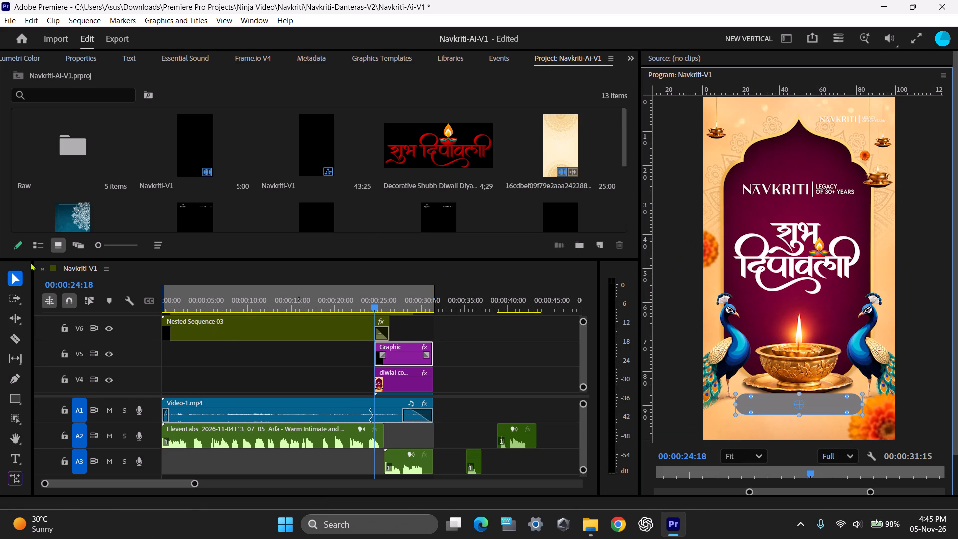
{"action": "left_click", "coordinate": [70, 58]}
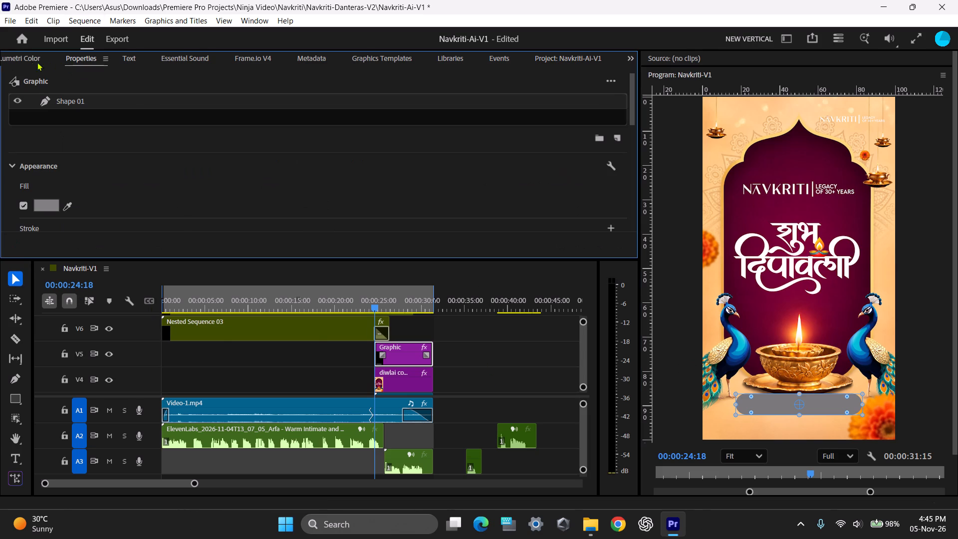
{"action": "left_click", "coordinate": [68, 206]}
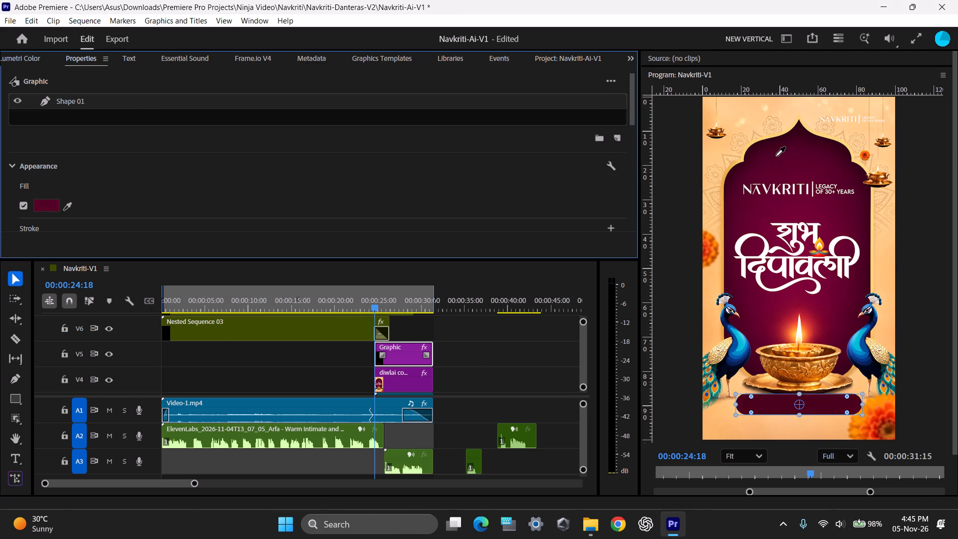
{"action": "left_click", "coordinate": [766, 211]}
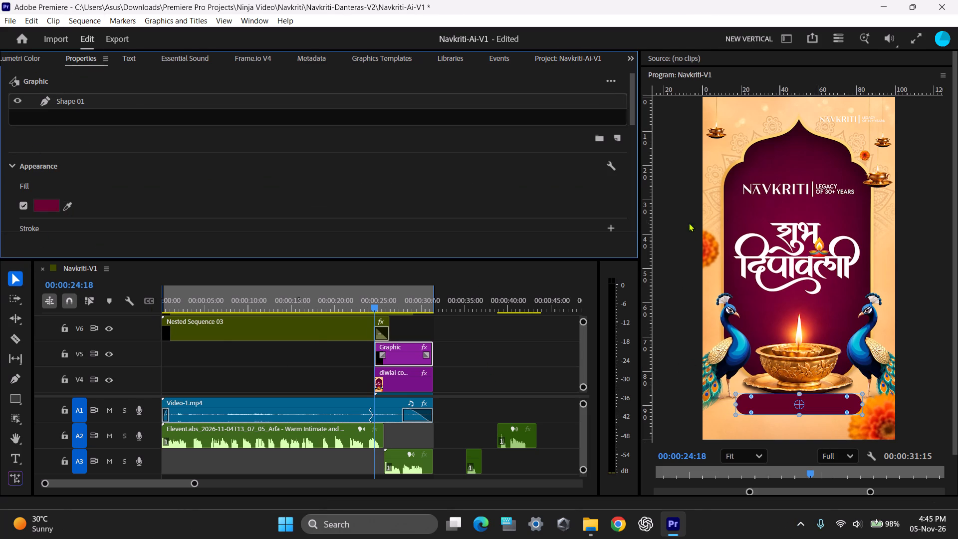
{"action": "left_click_drag", "start_coordinate": [68, 202], "coordinate": [72, 206]}
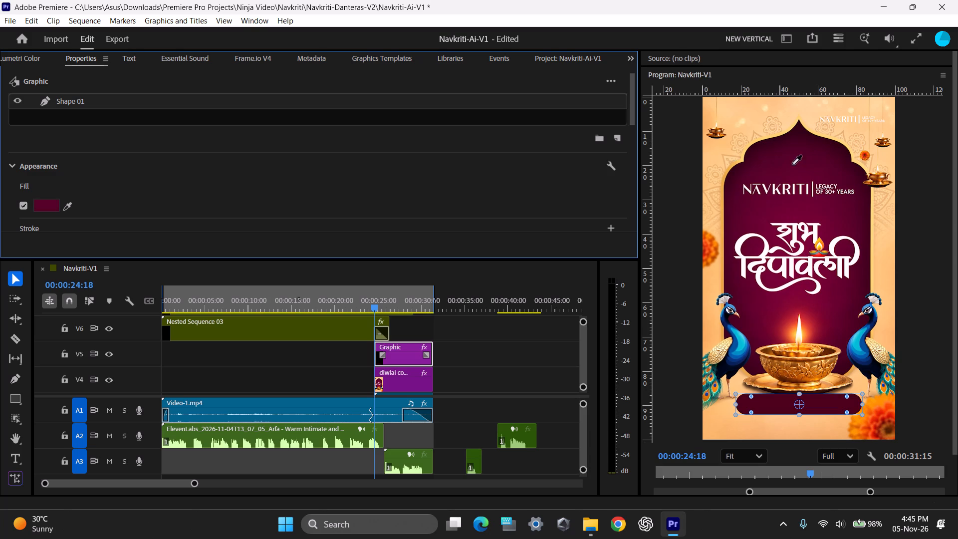
{"action": "left_click", "coordinate": [807, 165]}
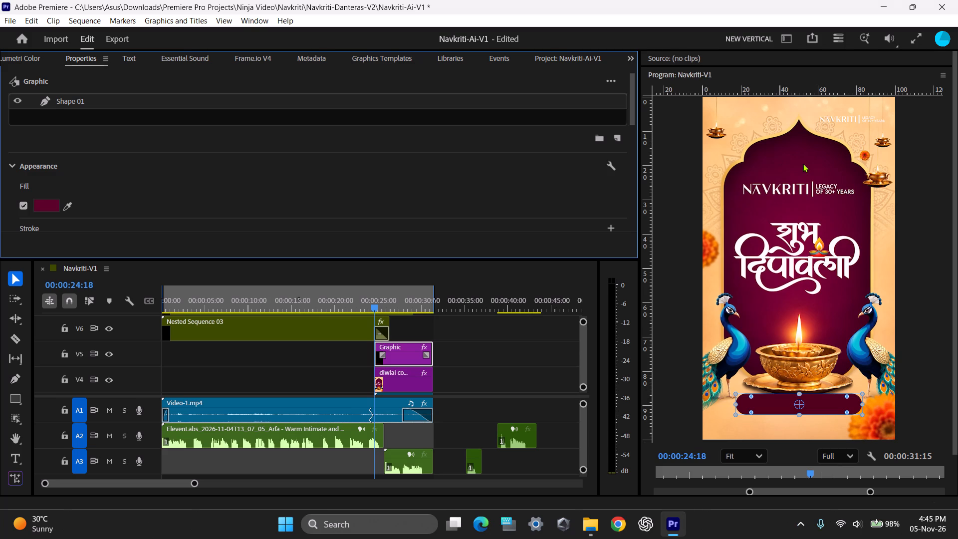
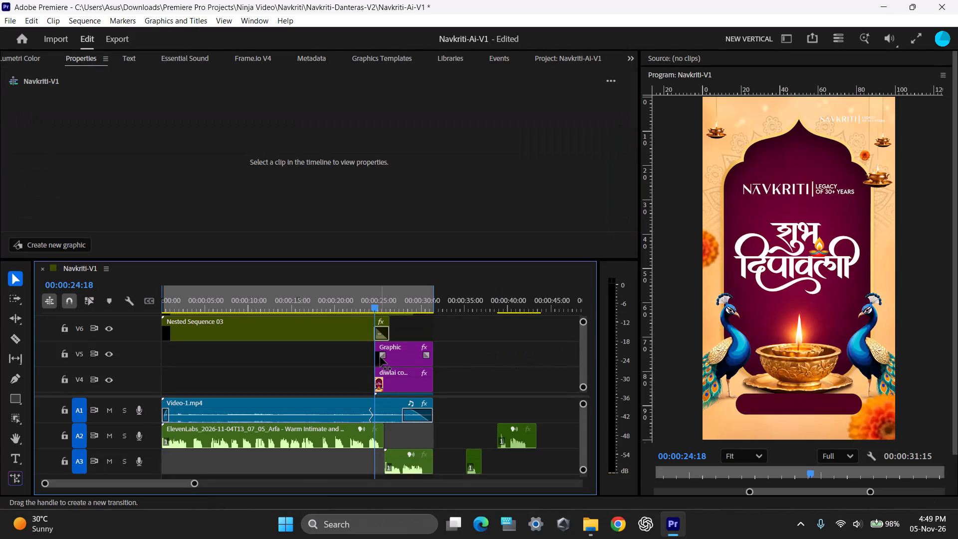
Add a 4 px outer stroke to the pill-shaped banner in the golden colour sampled from the arch's border.
{"action": "left_click_drag", "start_coordinate": [389, 358], "coordinate": [393, 358]}
{"action": "left_click", "coordinate": [65, 99]}
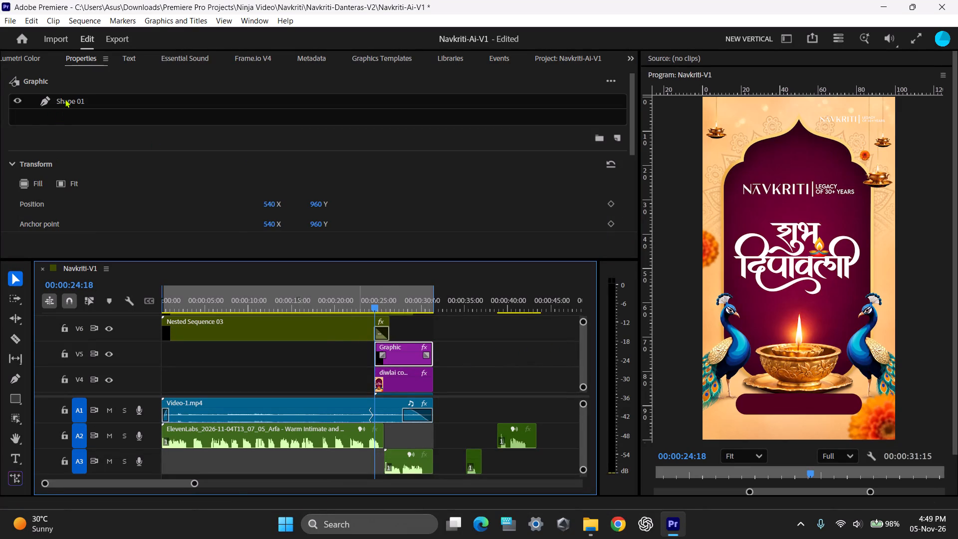
{"action": "scroll", "coordinate": [104, 153], "scroll_direction": "down", "scroll_amount": 10}
{"action": "left_click", "coordinate": [22, 124]}
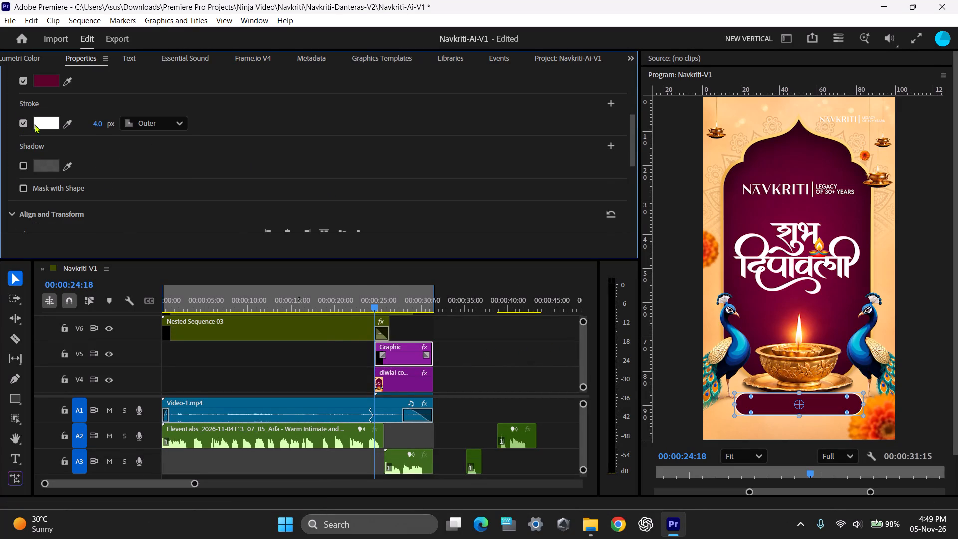
{"action": "left_click", "coordinate": [66, 122]}
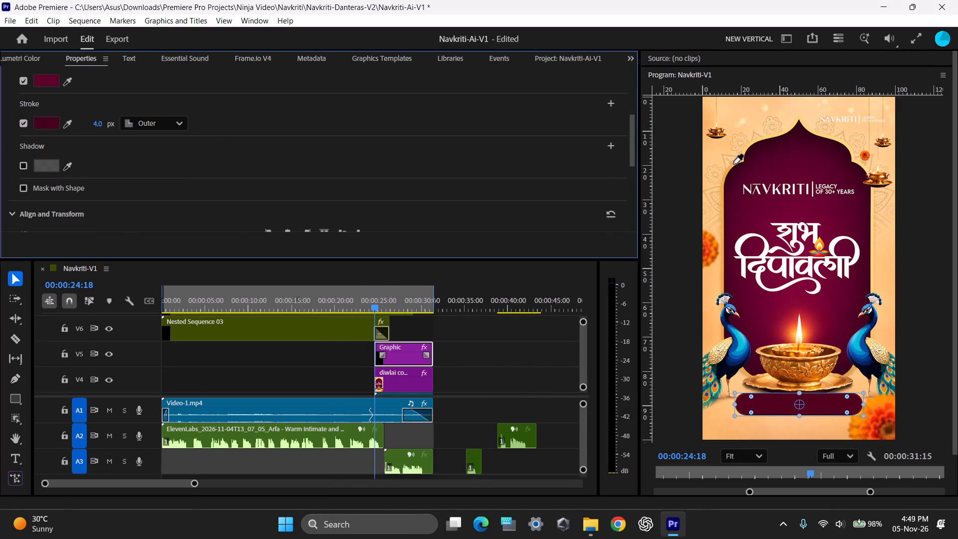
{"action": "scroll", "coordinate": [731, 164], "scroll_direction": "up", "scroll_amount": 2, "text": "ctrl"}
{"action": "left_click", "coordinate": [42, 124]}
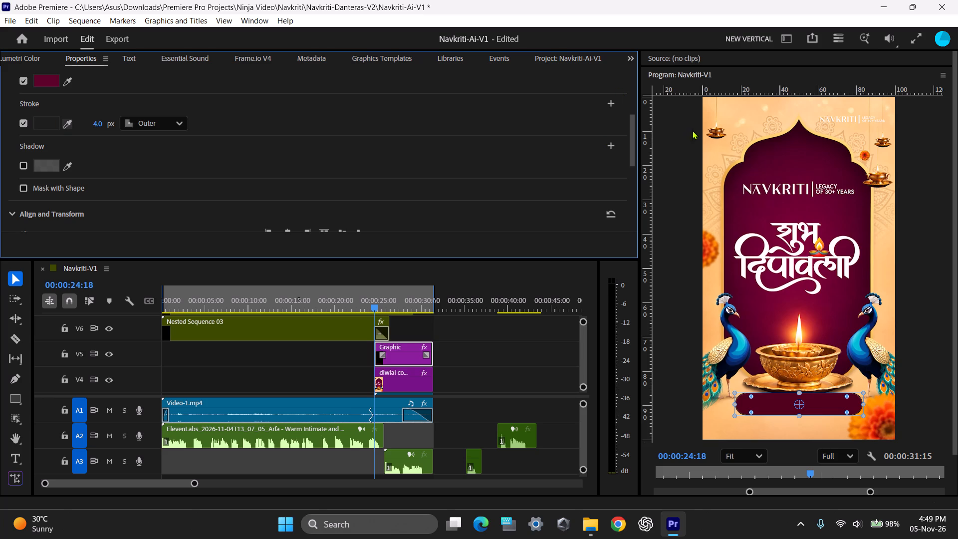
{"action": "scroll", "coordinate": [692, 130], "scroll_direction": "up", "scroll_amount": 15, "text": "ctrl"}
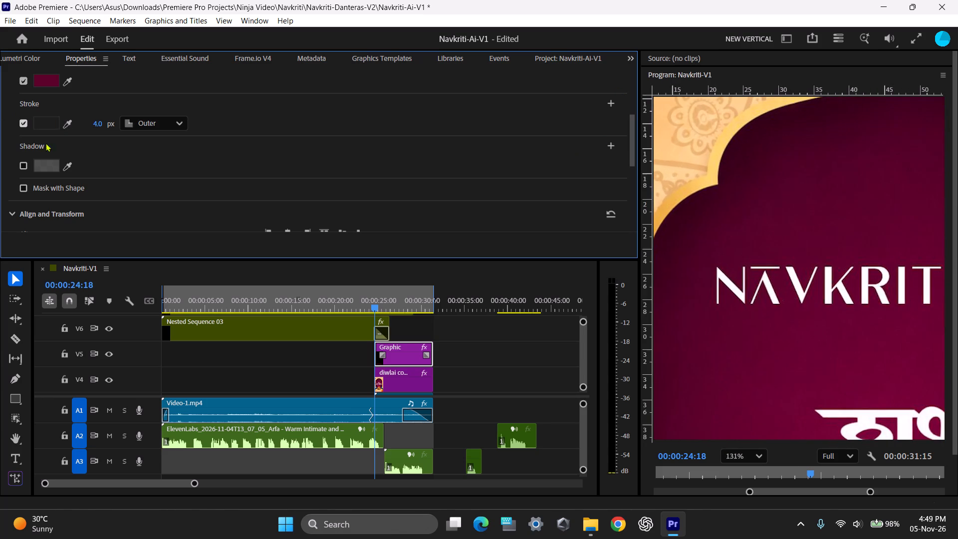
{"action": "left_click", "coordinate": [69, 120]}
{"action": "left_click", "coordinate": [679, 196]}
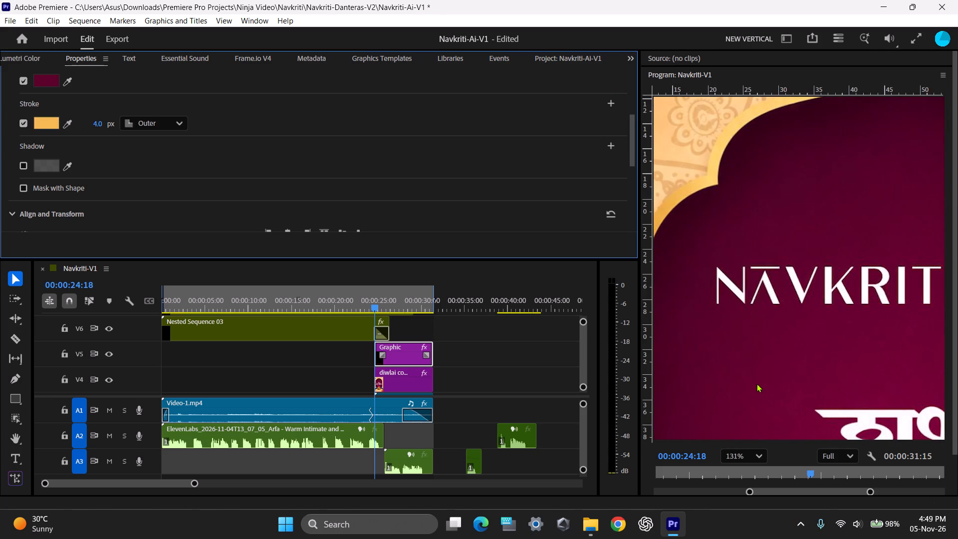
{"action": "left_click", "coordinate": [748, 453]}
{"action": "left_click", "coordinate": [738, 283]}
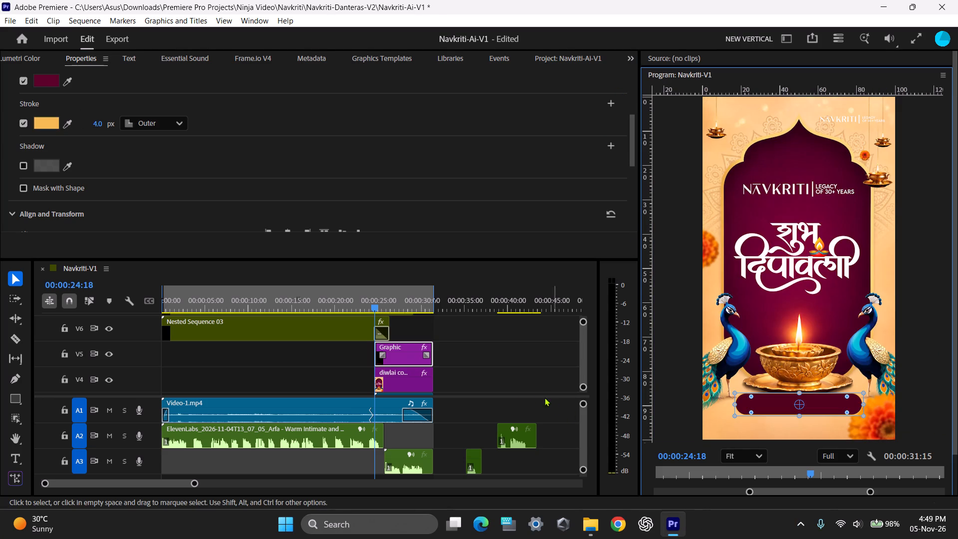
{"action": "left_click", "coordinate": [504, 375]}
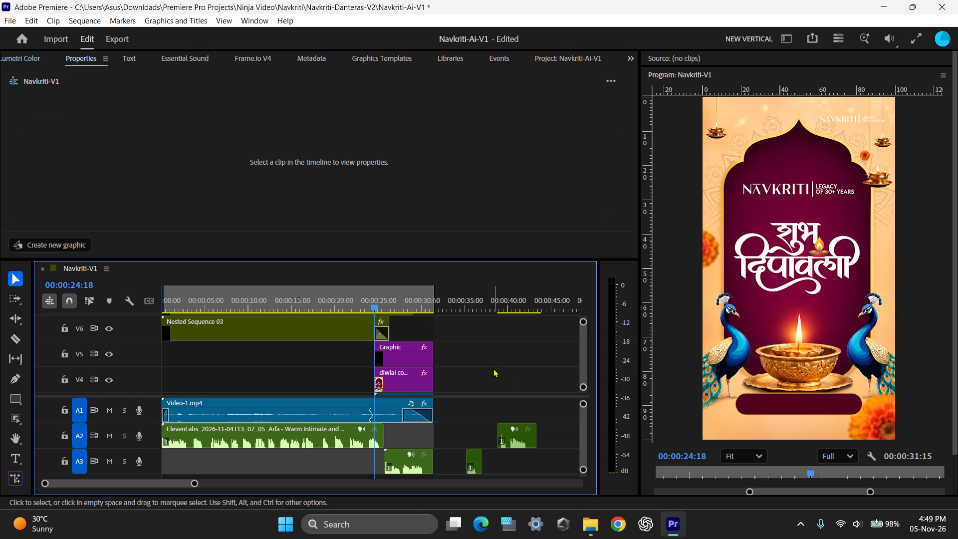
Lower the banner graphic slightly, setting its position to 561, 988, and snap the pill shape back to the frame's horizontal centre.
{"action": "left_click", "coordinate": [404, 363]}
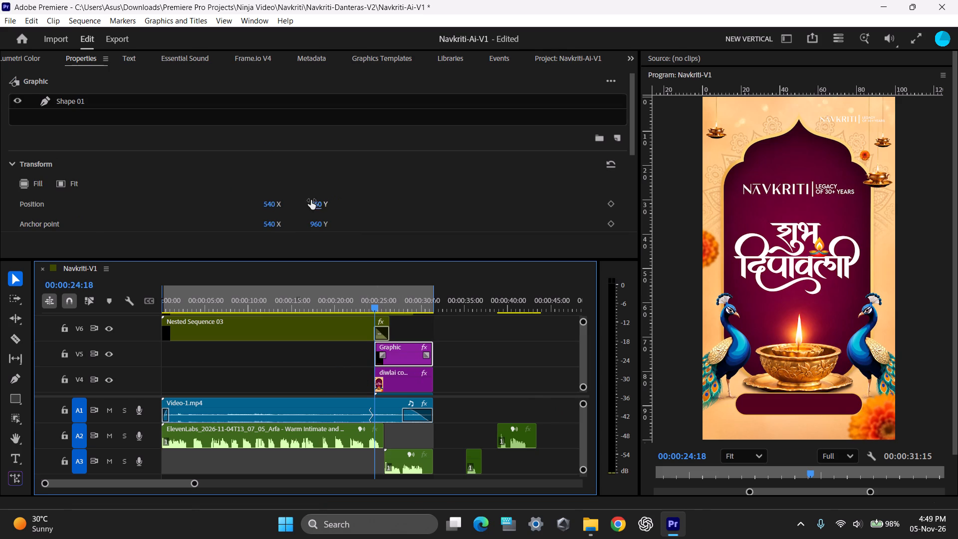
{"action": "left_click_drag", "start_coordinate": [313, 201], "coordinate": [331, 201]}
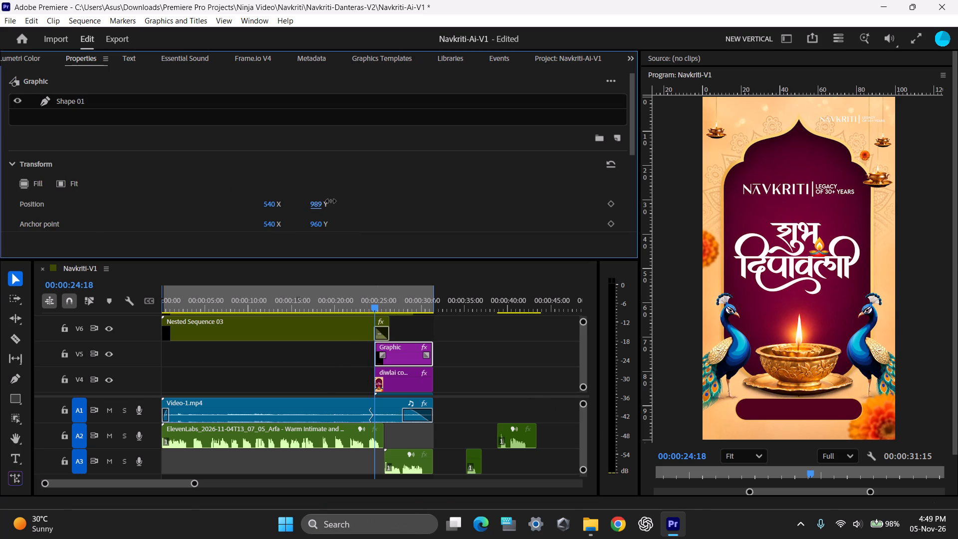
{"action": "left_click_drag", "start_coordinate": [331, 201], "coordinate": [330, 202]}
{"action": "left_click_drag", "start_coordinate": [274, 208], "coordinate": [295, 208]}
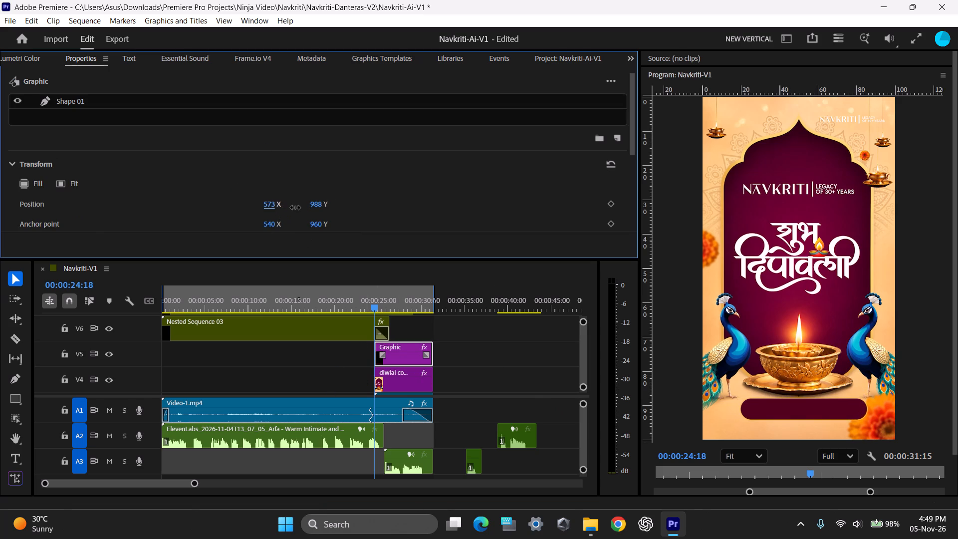
{"action": "left_click_drag", "start_coordinate": [295, 208], "coordinate": [285, 208]}
{"action": "left_click", "coordinate": [193, 99]}
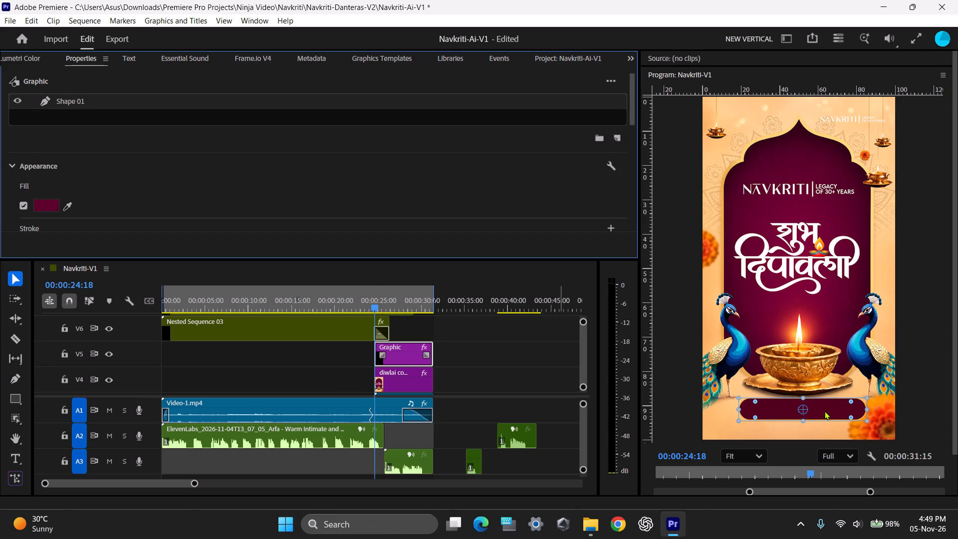
{"action": "left_click", "coordinate": [818, 405]}
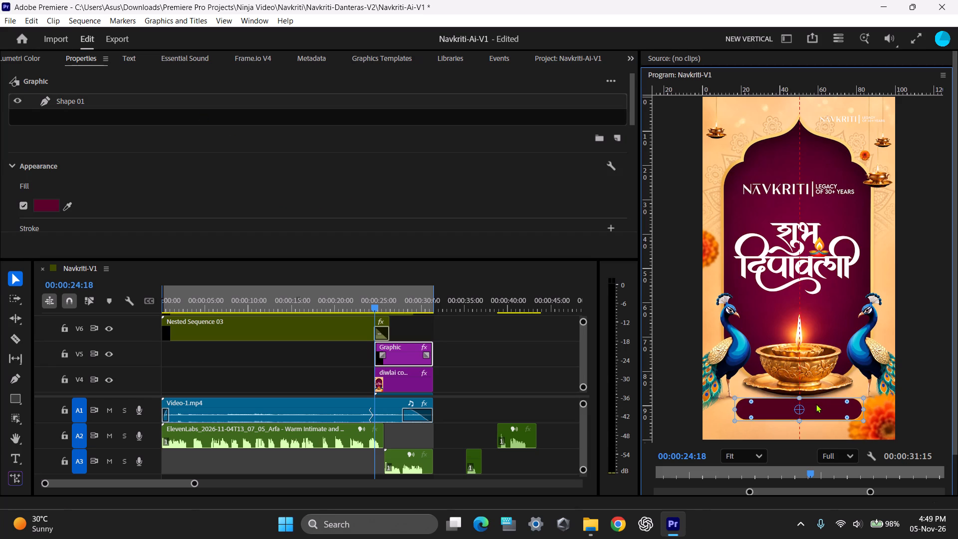
{"action": "left_click", "coordinate": [812, 405]}
{"action": "left_click", "coordinate": [456, 368]}
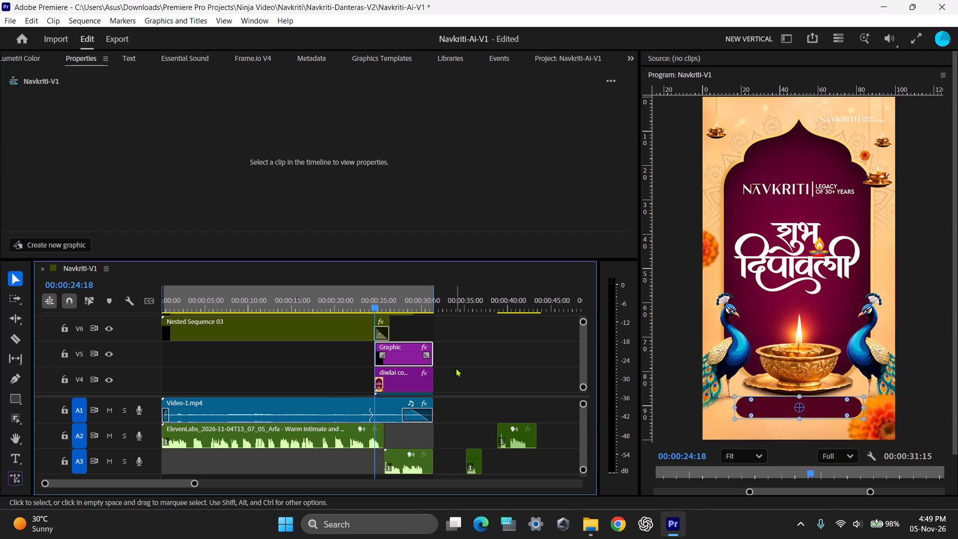
Add an empty video track directly above the banner graphic's track V5.
{"action": "right_click", "coordinate": [134, 350]}
{"action": "left_click", "coordinate": [171, 171]}
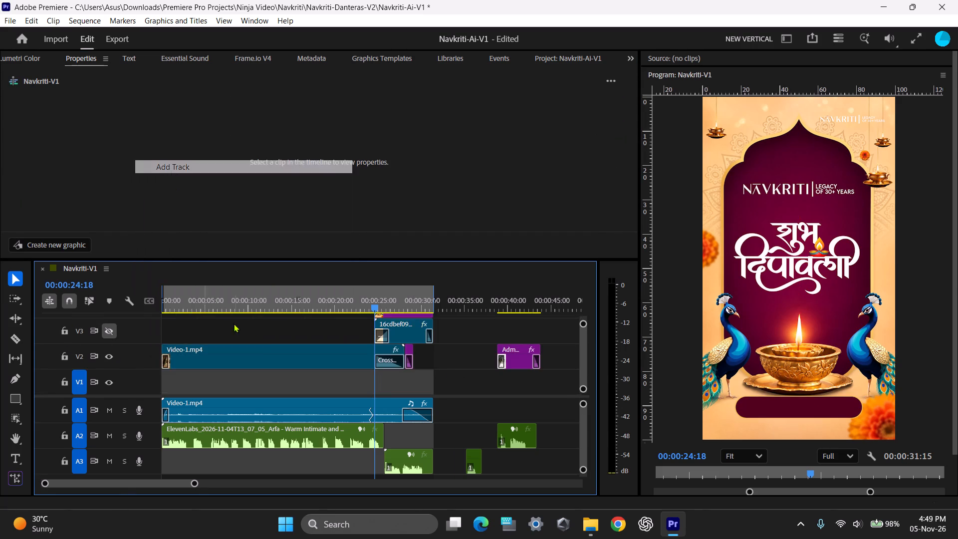
{"action": "scroll", "coordinate": [291, 364], "scroll_direction": "up", "scroll_amount": 10, "text": "ctrl"}
Create a text layer at 00:00:24:18, place it on V6 above the banner graphic, and extend it to the banner clip's end.
{"action": "left_click", "coordinate": [399, 355]}
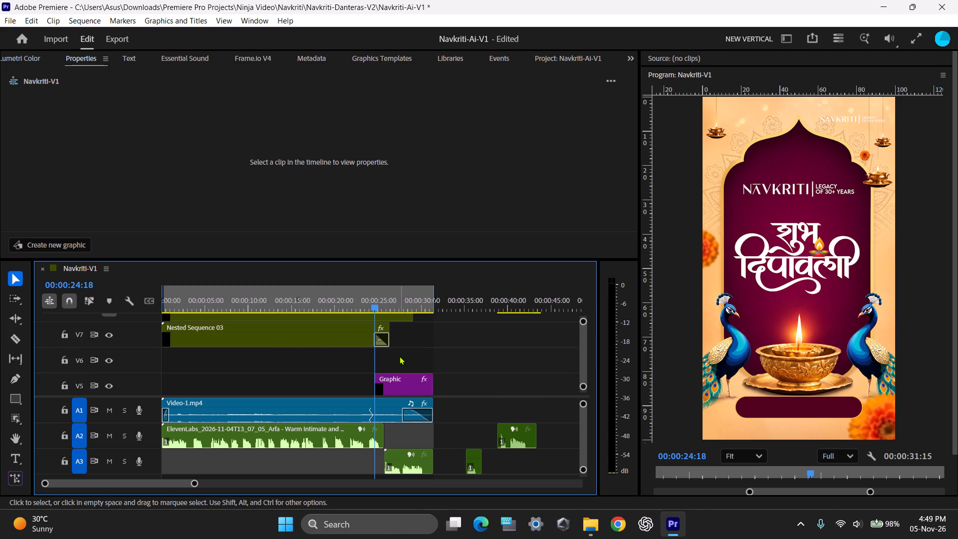
{"action": "key", "text": "ctrl+t"}
{"action": "scroll", "coordinate": [412, 350], "scroll_direction": "up", "scroll_amount": 4}
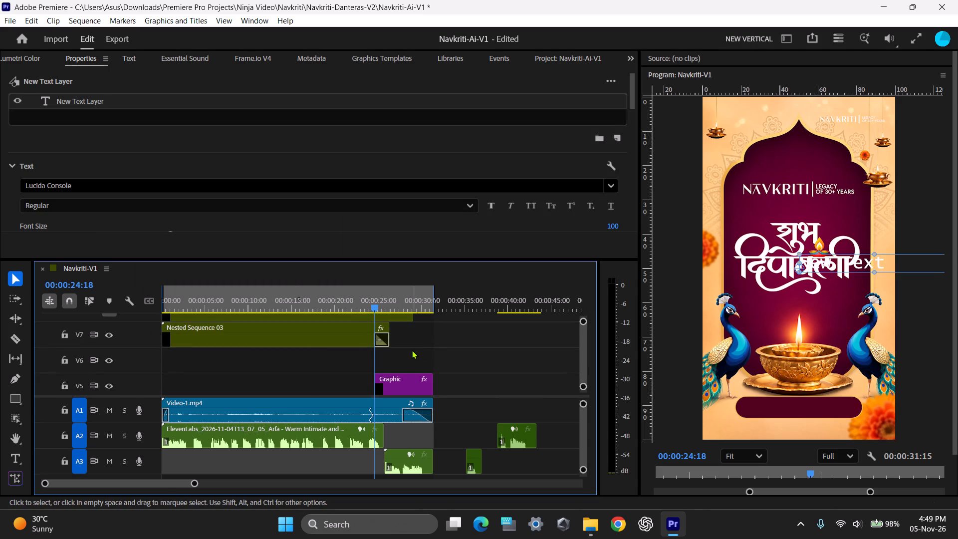
{"action": "scroll", "coordinate": [428, 346], "scroll_direction": "up", "scroll_amount": 3, "text": "ctrl"}
{"action": "left_click_drag", "start_coordinate": [391, 319], "coordinate": [393, 386]}
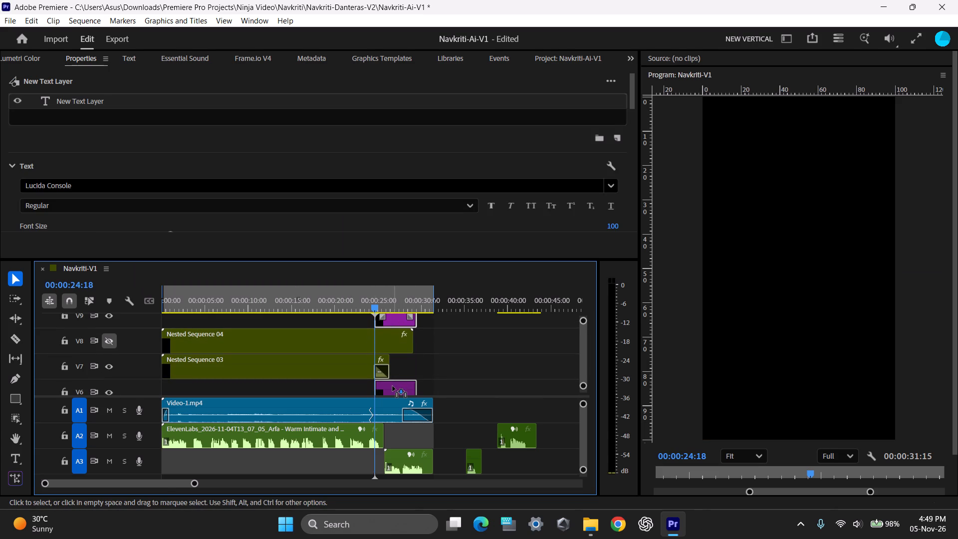
{"action": "left_click_drag", "start_coordinate": [393, 386], "coordinate": [393, 387]}
{"action": "scroll", "coordinate": [417, 366], "scroll_direction": "down", "scroll_amount": 2, "text": "ctrl"}
{"action": "left_click_drag", "start_coordinate": [417, 365], "coordinate": [435, 365]}
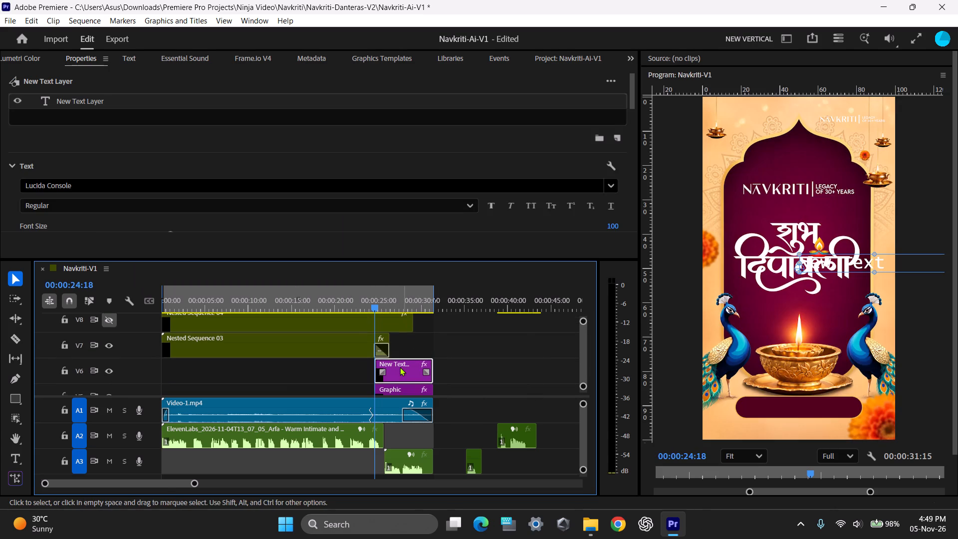
Move the new text layer down onto the maroon pill-shaped banner below the diya.
{"action": "left_click", "coordinate": [400, 367]}
{"action": "left_click_drag", "start_coordinate": [833, 261], "coordinate": [766, 383]}
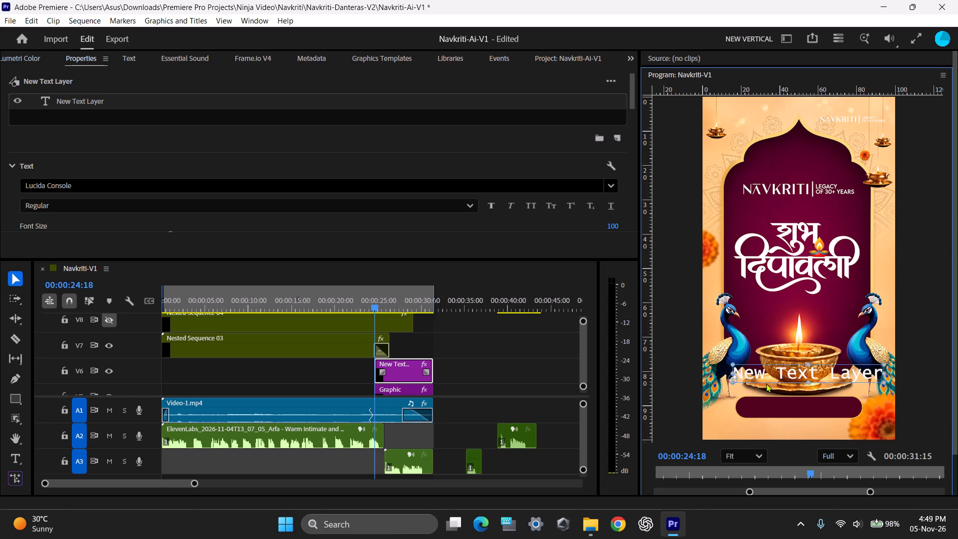
{"action": "left_click_drag", "start_coordinate": [766, 383], "coordinate": [771, 404]}
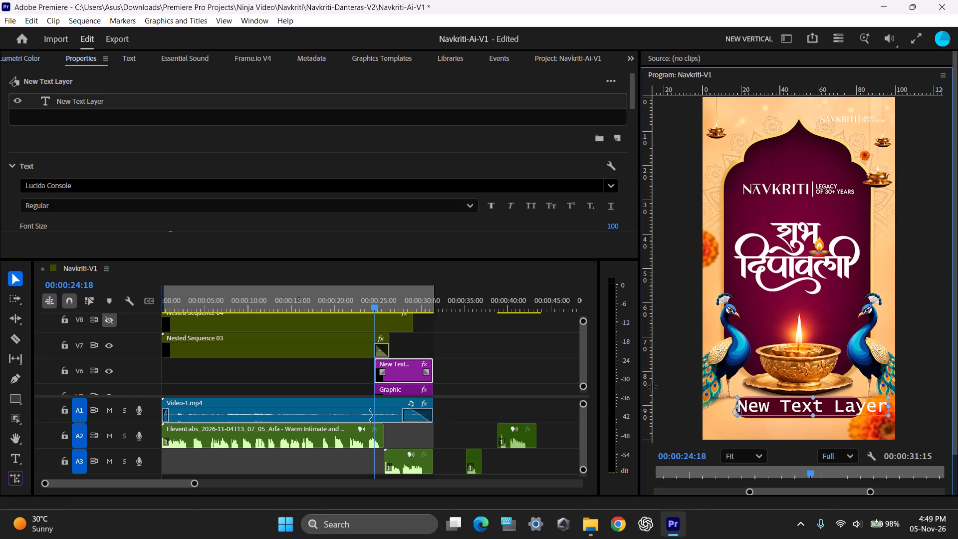
Switch to File Explorer and look through the Downloads folder for reference material for the banner text.
{"action": "left_click", "coordinate": [582, 529]}
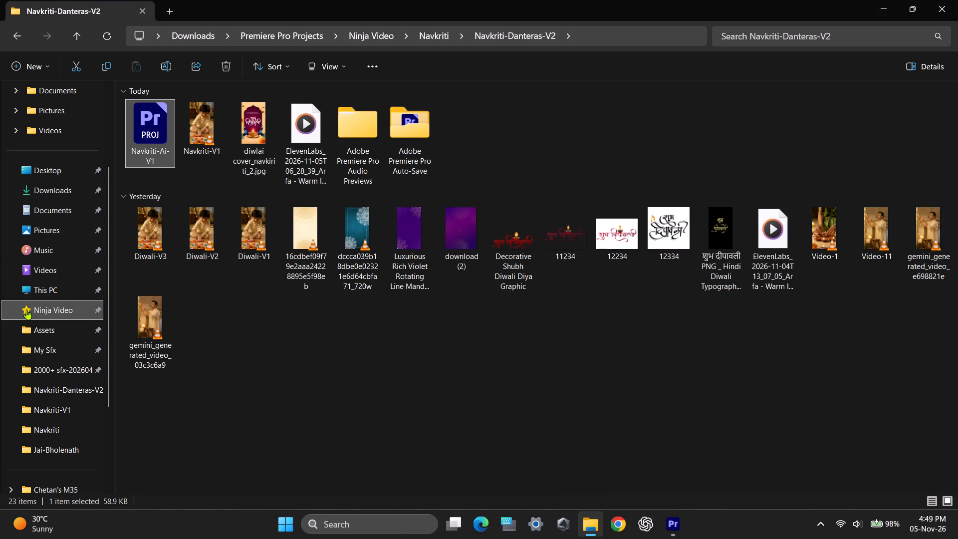
{"action": "left_click", "coordinate": [37, 192]}
{"action": "scroll", "coordinate": [325, 234], "scroll_direction": "up", "scroll_amount": 5}
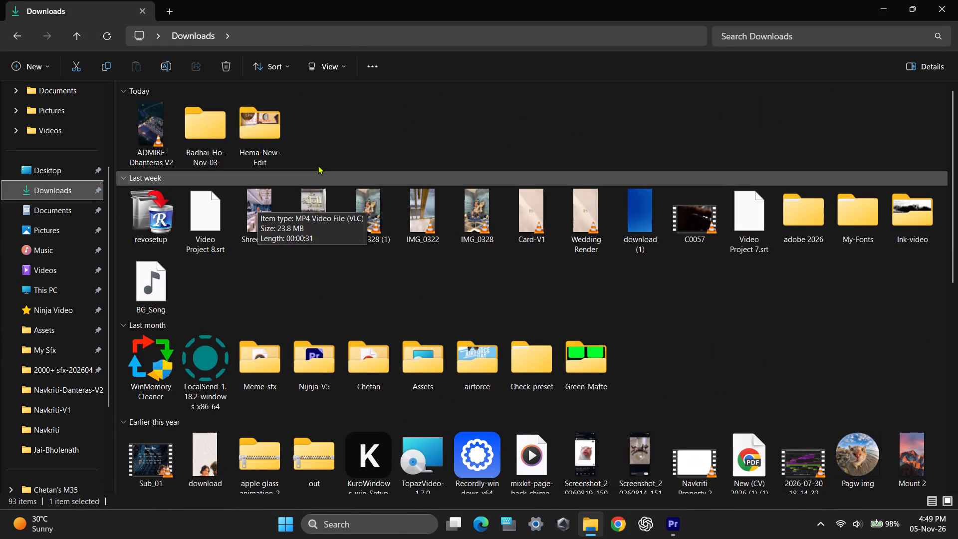
{"action": "left_click", "coordinate": [369, 137]}
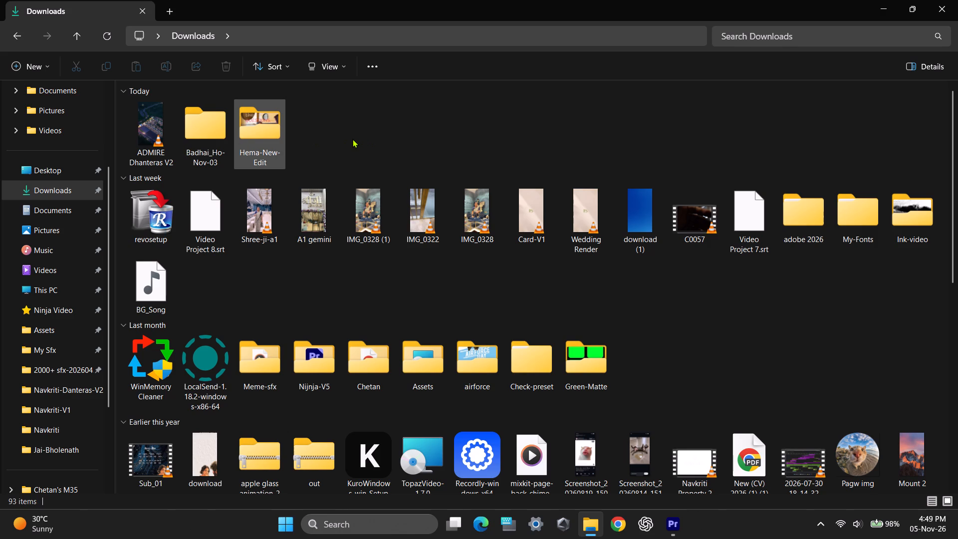
{"action": "left_click", "coordinate": [352, 139]}
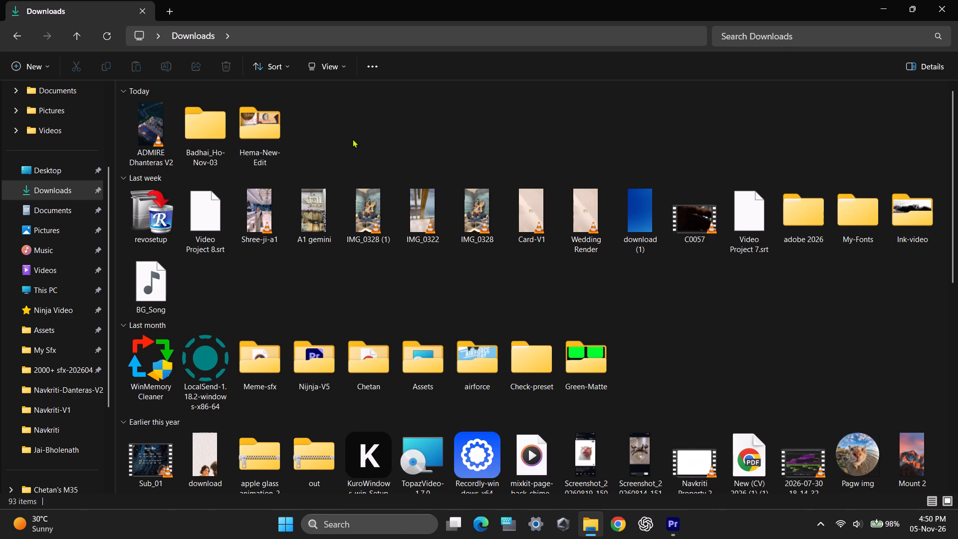
Open the Admire_reel cover_1.jpg image in the Navkriti-V1 folder and examine its contact details.
{"action": "scroll", "coordinate": [62, 379], "scroll_direction": "down", "scroll_amount": 2}
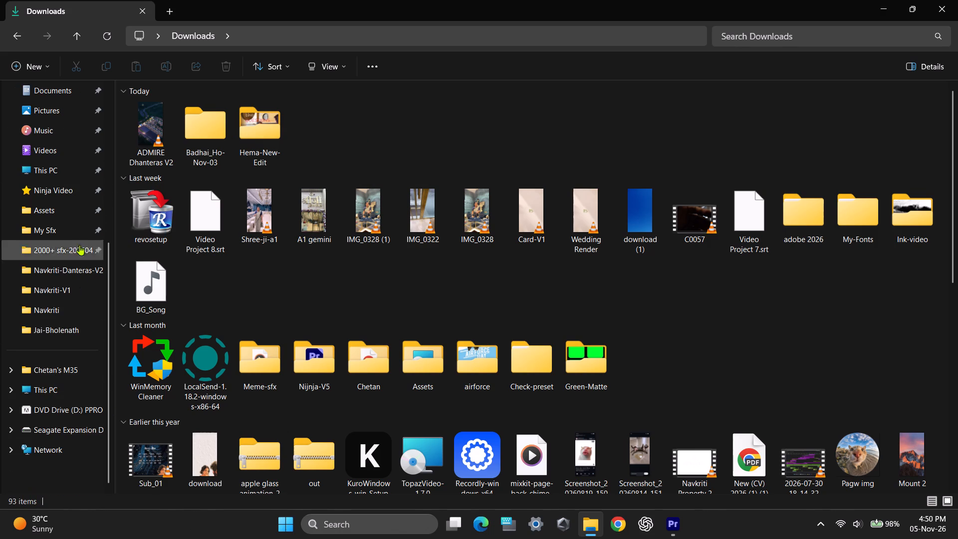
{"action": "left_click", "coordinate": [62, 191]}
{"action": "left_click", "coordinate": [151, 131]}
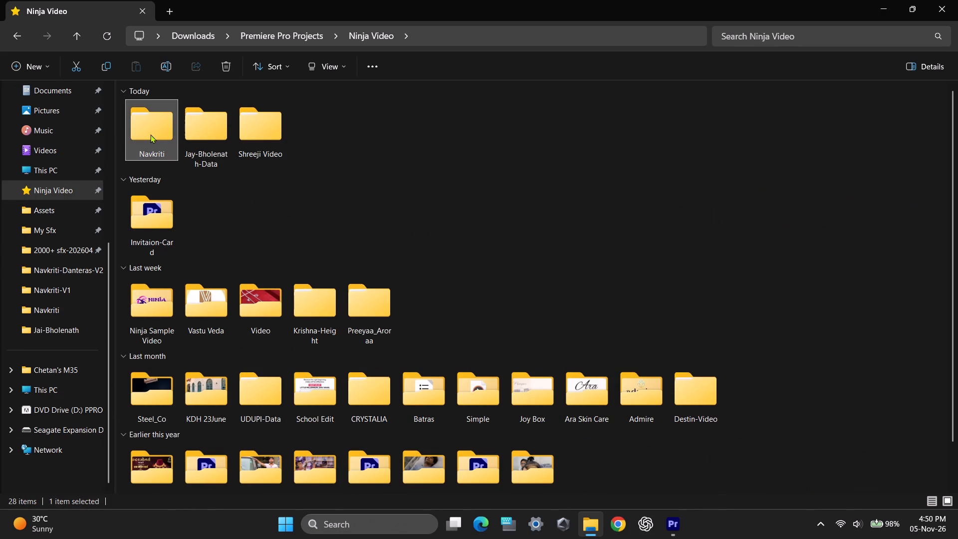
{"action": "double_click", "coordinate": [150, 135]}
{"action": "double_click", "coordinate": [157, 243]}
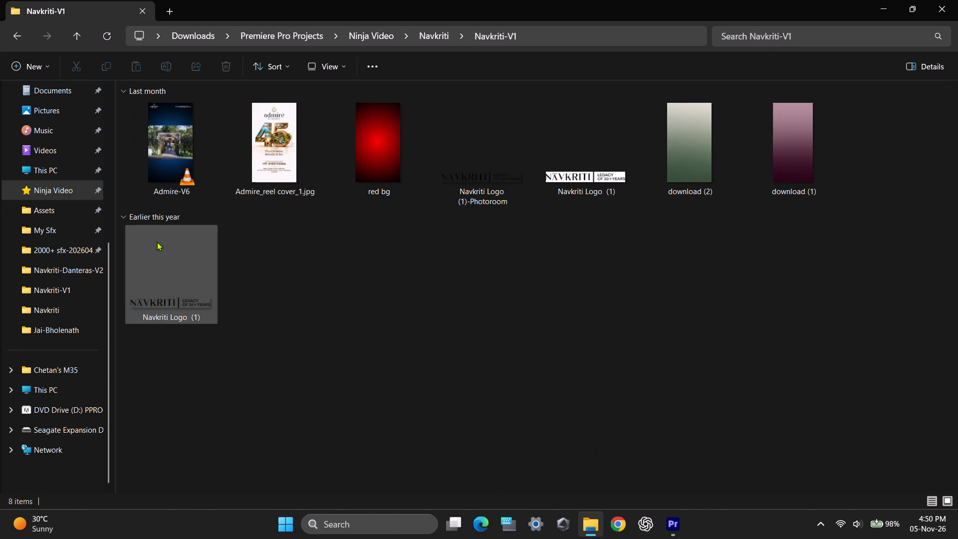
{"action": "double_click", "coordinate": [301, 160]}
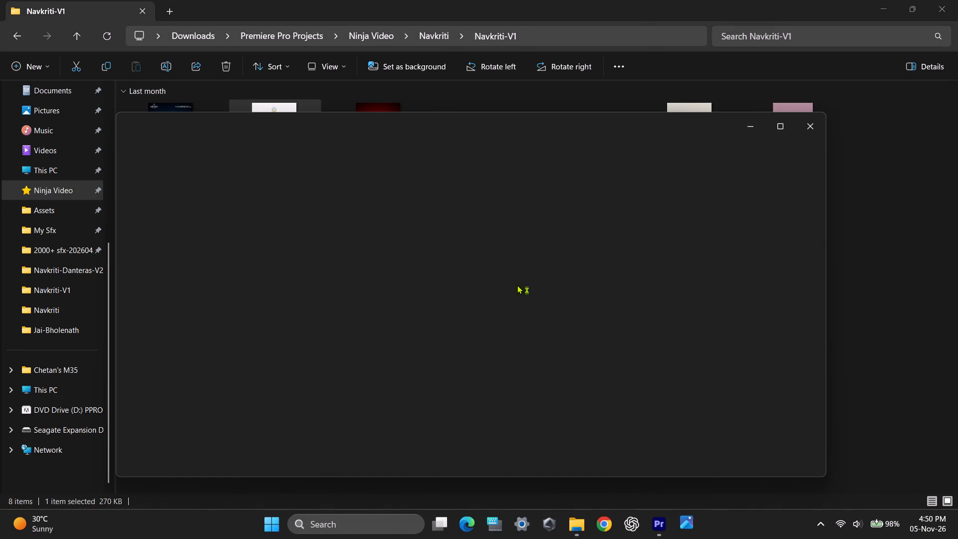
{"action": "scroll", "coordinate": [471, 326], "scroll_direction": "up", "scroll_amount": 3}
{"action": "left_click_drag", "start_coordinate": [500, 360], "coordinate": [491, 292]}
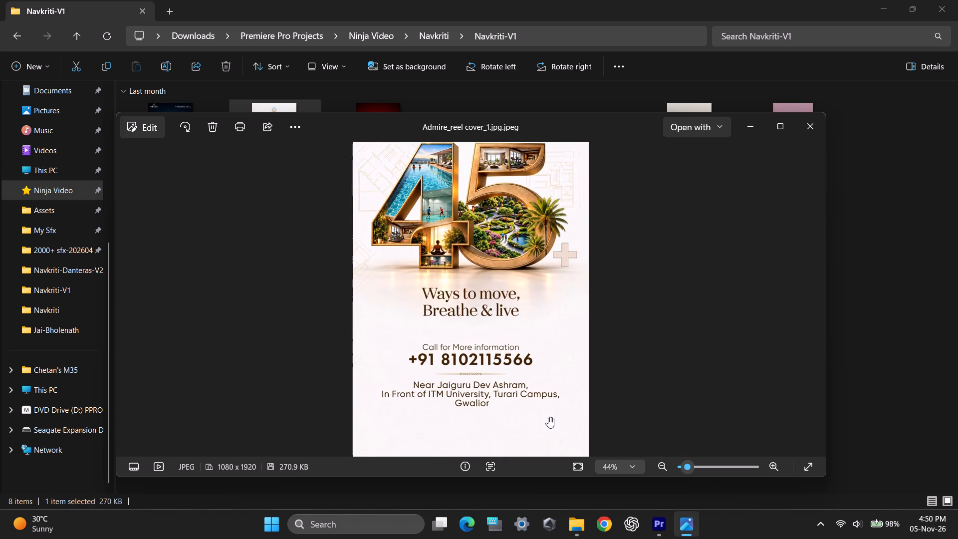
{"action": "key", "text": "alt+Tab"}
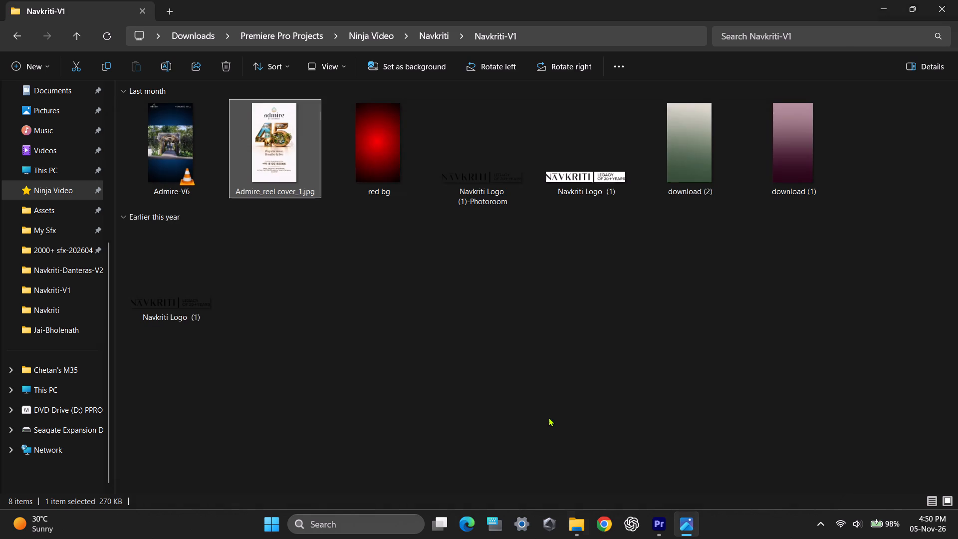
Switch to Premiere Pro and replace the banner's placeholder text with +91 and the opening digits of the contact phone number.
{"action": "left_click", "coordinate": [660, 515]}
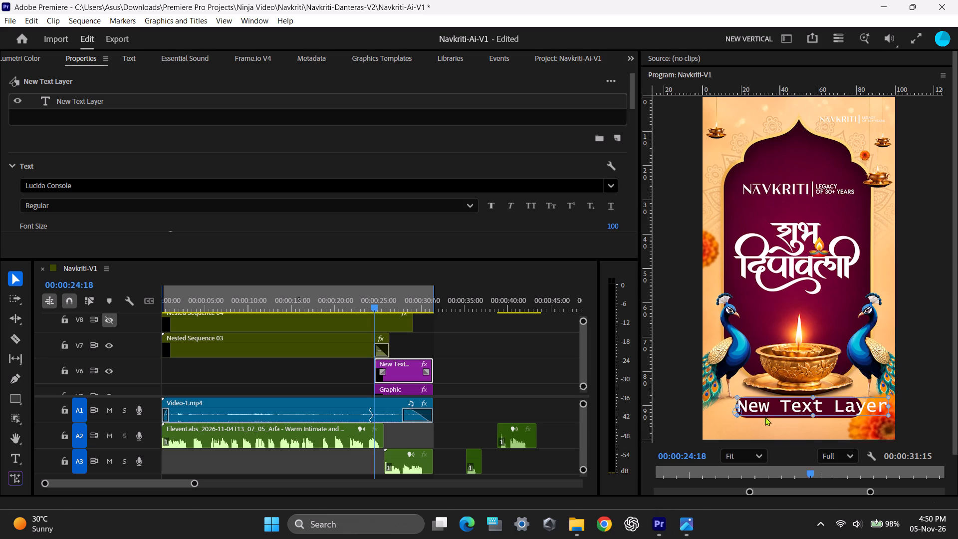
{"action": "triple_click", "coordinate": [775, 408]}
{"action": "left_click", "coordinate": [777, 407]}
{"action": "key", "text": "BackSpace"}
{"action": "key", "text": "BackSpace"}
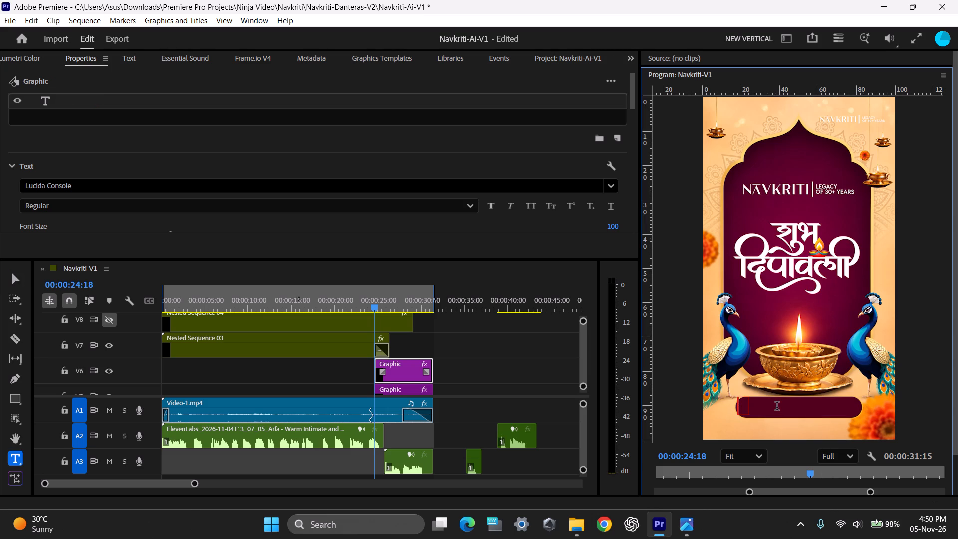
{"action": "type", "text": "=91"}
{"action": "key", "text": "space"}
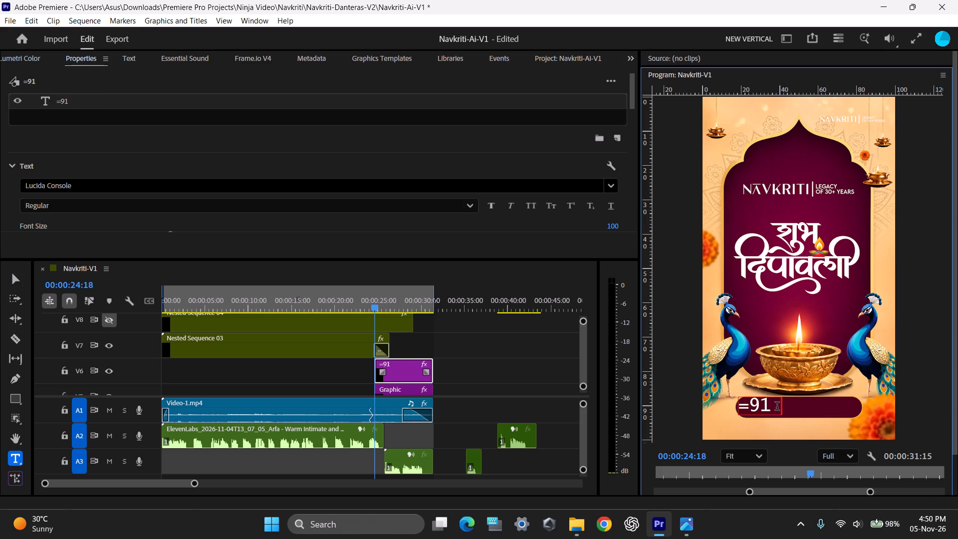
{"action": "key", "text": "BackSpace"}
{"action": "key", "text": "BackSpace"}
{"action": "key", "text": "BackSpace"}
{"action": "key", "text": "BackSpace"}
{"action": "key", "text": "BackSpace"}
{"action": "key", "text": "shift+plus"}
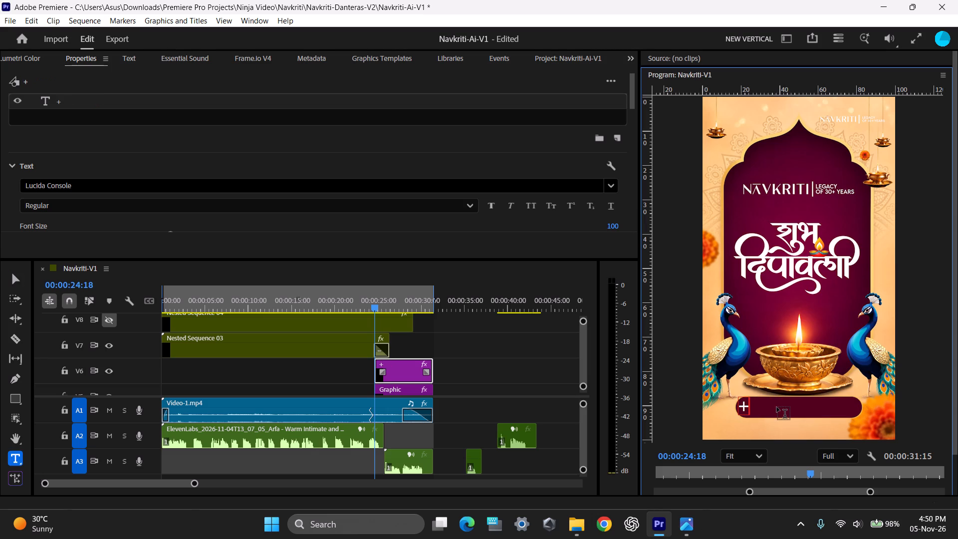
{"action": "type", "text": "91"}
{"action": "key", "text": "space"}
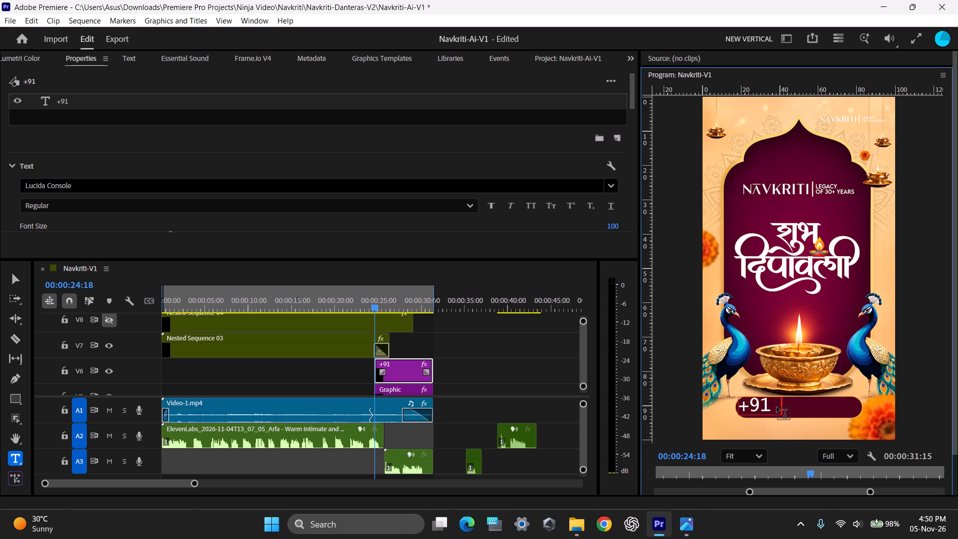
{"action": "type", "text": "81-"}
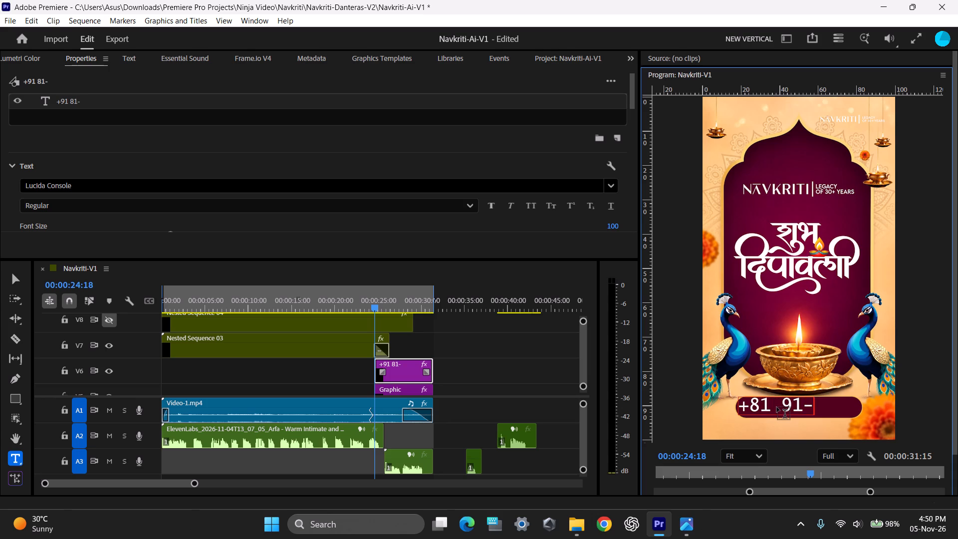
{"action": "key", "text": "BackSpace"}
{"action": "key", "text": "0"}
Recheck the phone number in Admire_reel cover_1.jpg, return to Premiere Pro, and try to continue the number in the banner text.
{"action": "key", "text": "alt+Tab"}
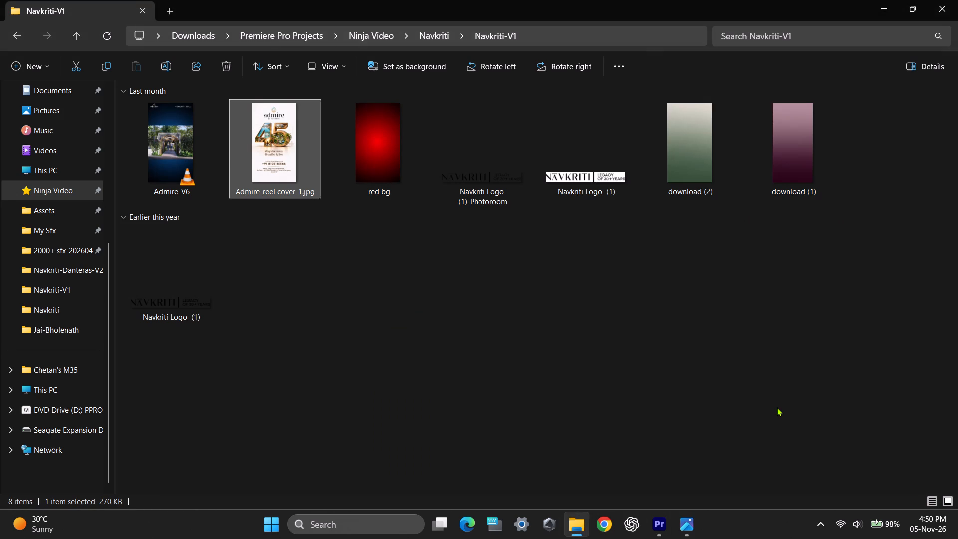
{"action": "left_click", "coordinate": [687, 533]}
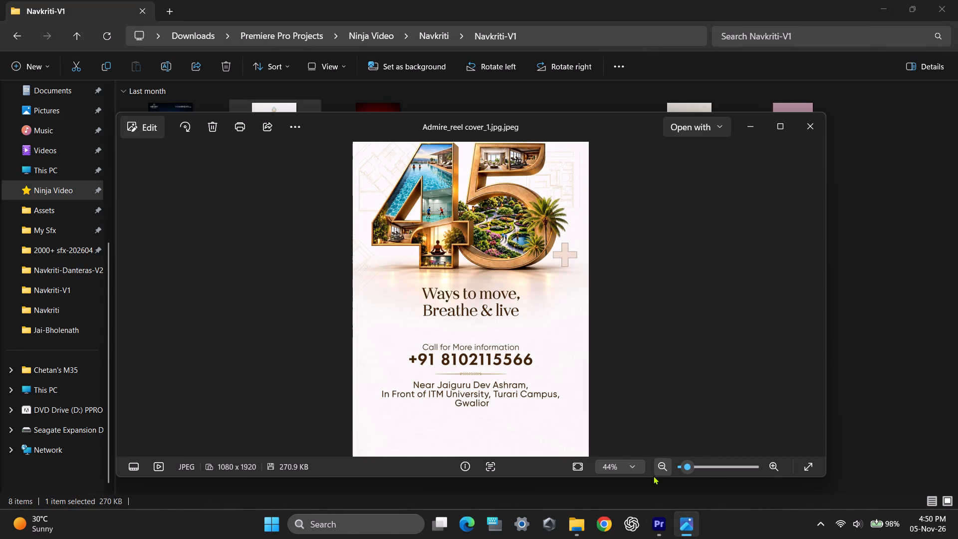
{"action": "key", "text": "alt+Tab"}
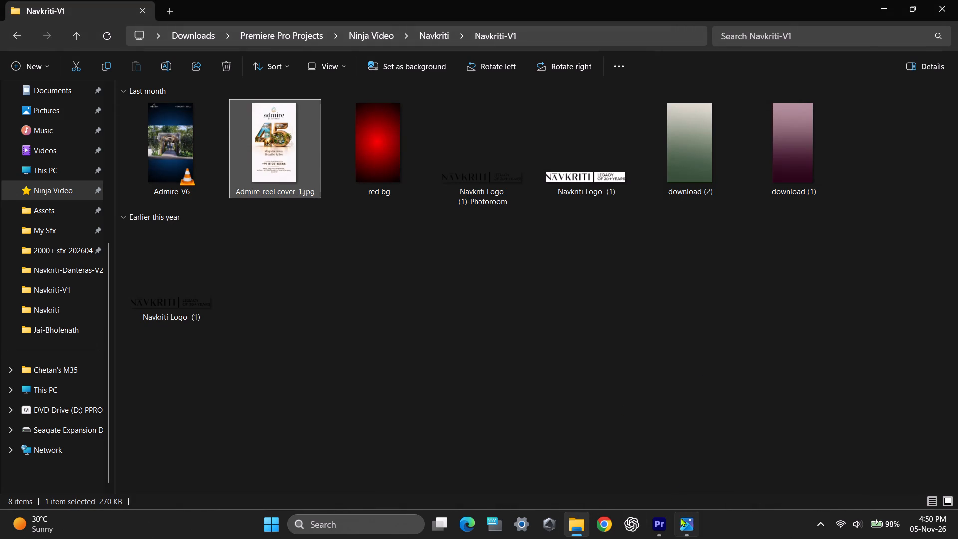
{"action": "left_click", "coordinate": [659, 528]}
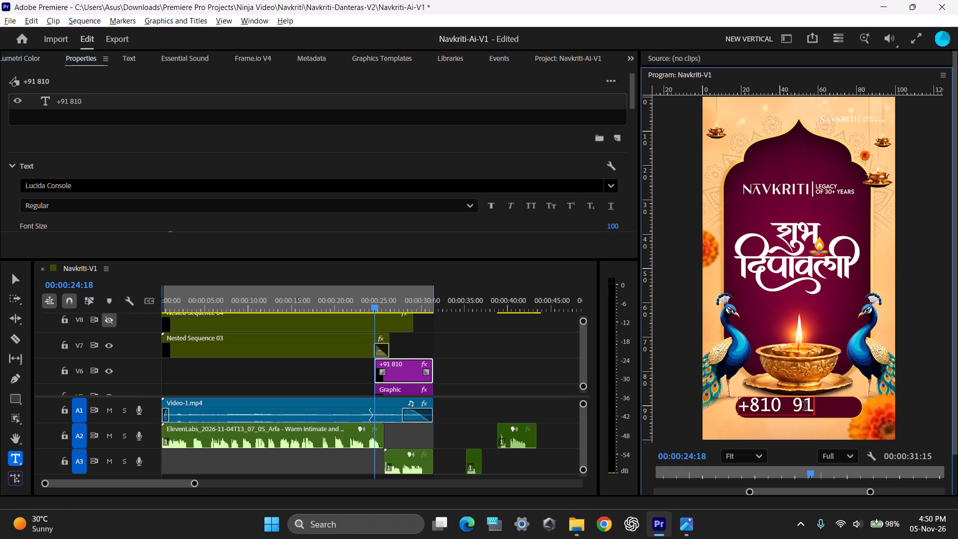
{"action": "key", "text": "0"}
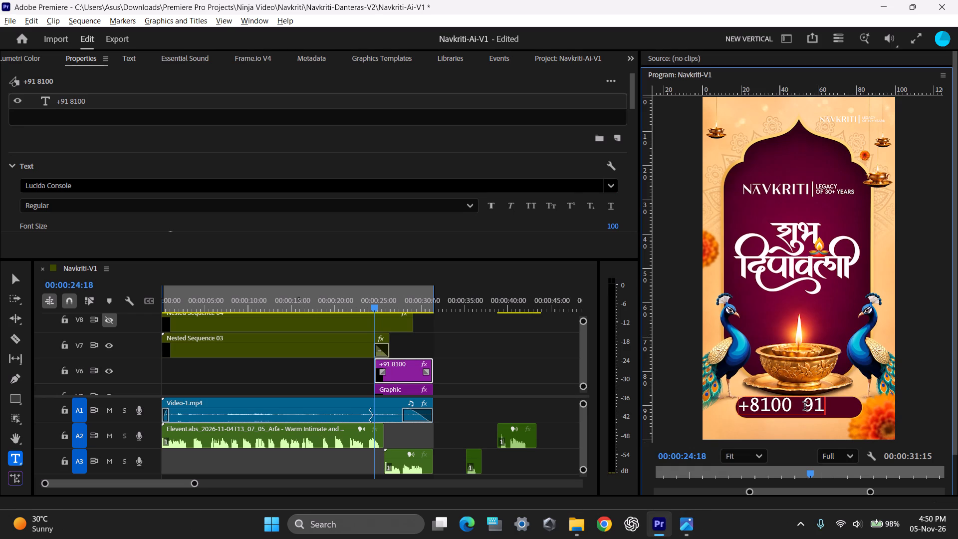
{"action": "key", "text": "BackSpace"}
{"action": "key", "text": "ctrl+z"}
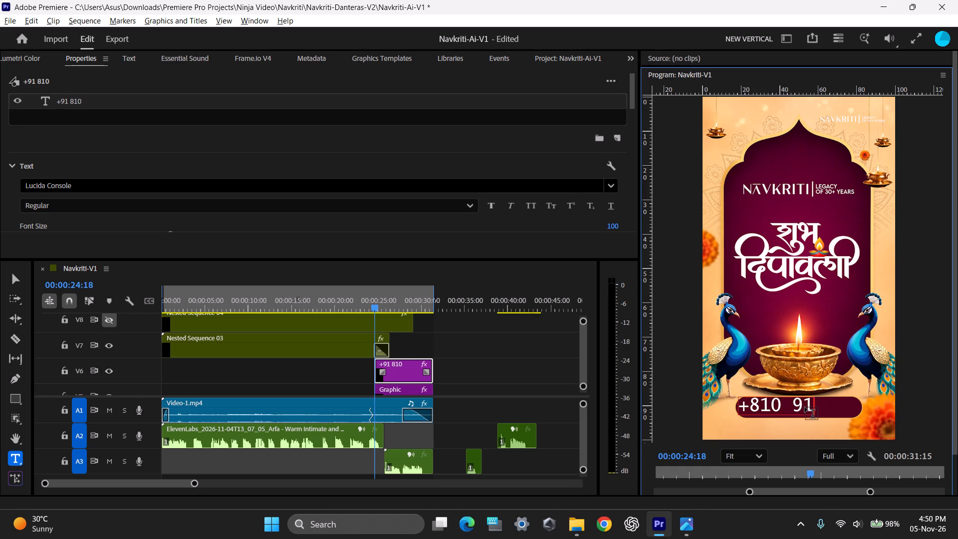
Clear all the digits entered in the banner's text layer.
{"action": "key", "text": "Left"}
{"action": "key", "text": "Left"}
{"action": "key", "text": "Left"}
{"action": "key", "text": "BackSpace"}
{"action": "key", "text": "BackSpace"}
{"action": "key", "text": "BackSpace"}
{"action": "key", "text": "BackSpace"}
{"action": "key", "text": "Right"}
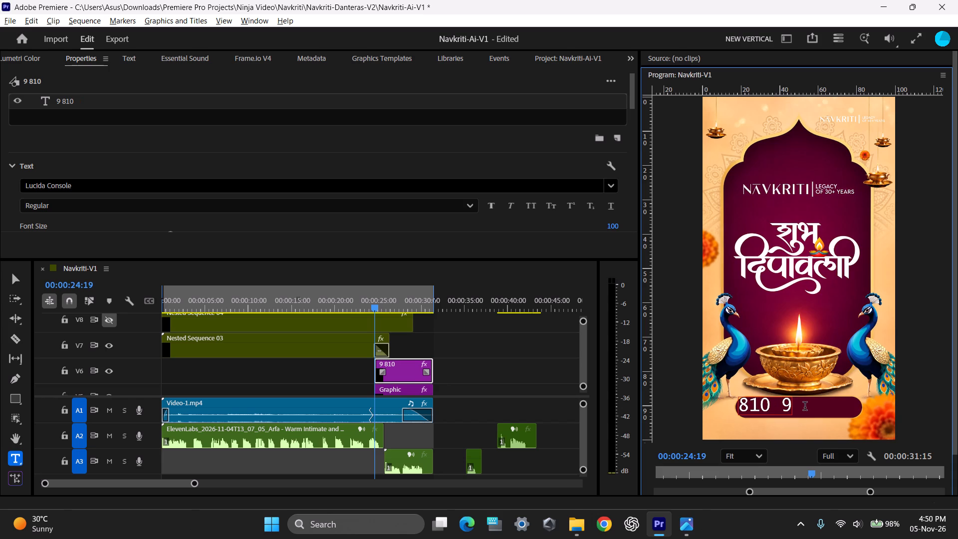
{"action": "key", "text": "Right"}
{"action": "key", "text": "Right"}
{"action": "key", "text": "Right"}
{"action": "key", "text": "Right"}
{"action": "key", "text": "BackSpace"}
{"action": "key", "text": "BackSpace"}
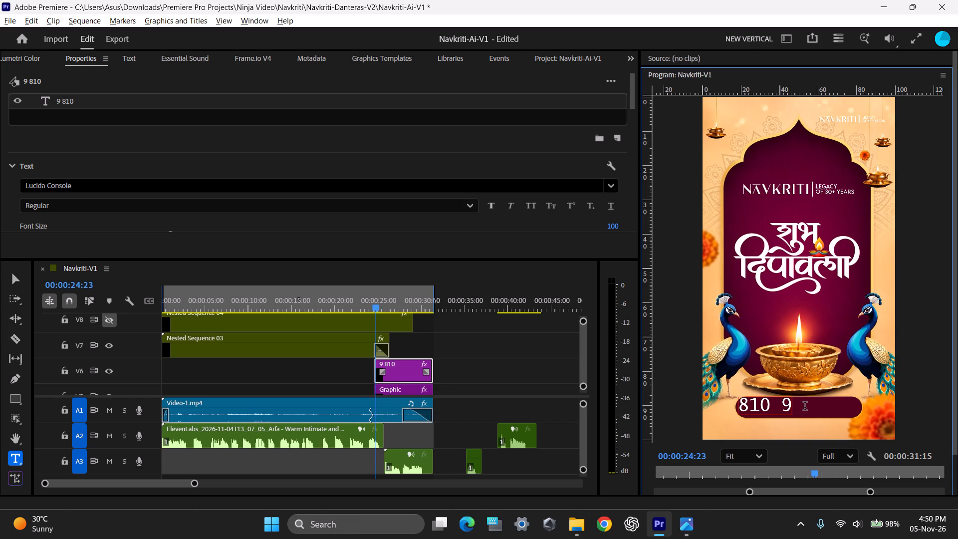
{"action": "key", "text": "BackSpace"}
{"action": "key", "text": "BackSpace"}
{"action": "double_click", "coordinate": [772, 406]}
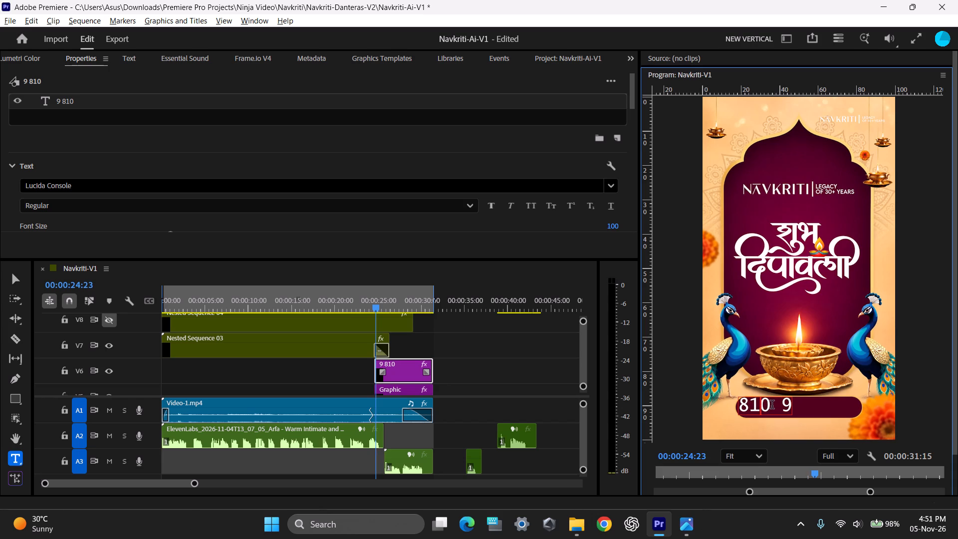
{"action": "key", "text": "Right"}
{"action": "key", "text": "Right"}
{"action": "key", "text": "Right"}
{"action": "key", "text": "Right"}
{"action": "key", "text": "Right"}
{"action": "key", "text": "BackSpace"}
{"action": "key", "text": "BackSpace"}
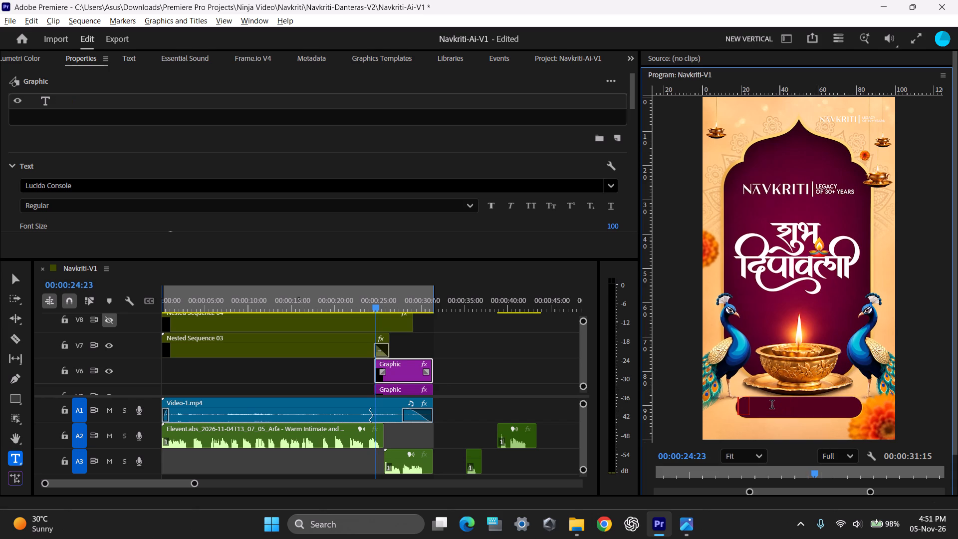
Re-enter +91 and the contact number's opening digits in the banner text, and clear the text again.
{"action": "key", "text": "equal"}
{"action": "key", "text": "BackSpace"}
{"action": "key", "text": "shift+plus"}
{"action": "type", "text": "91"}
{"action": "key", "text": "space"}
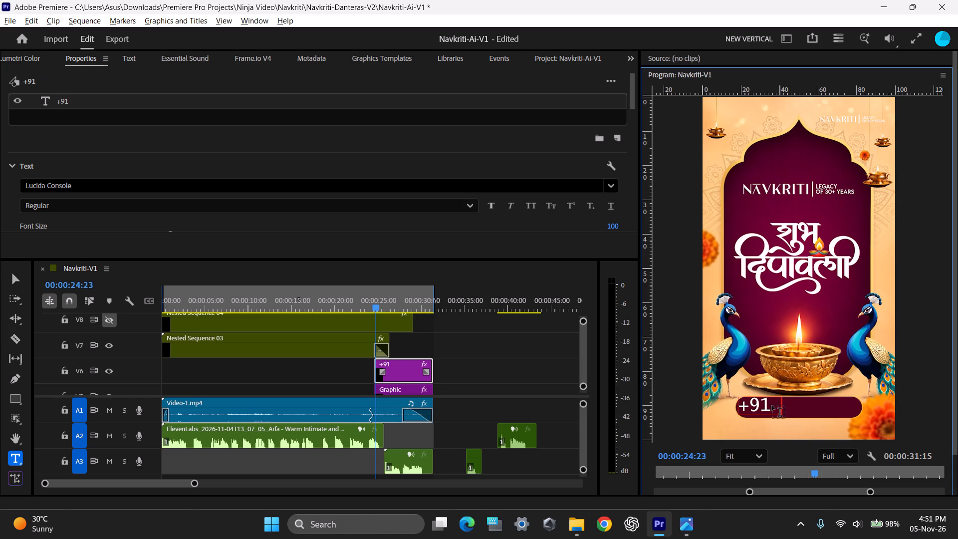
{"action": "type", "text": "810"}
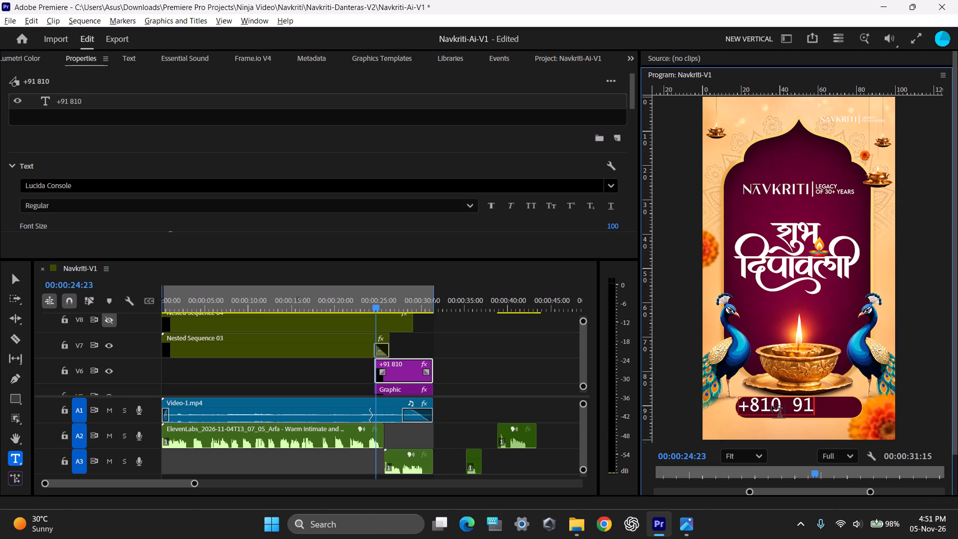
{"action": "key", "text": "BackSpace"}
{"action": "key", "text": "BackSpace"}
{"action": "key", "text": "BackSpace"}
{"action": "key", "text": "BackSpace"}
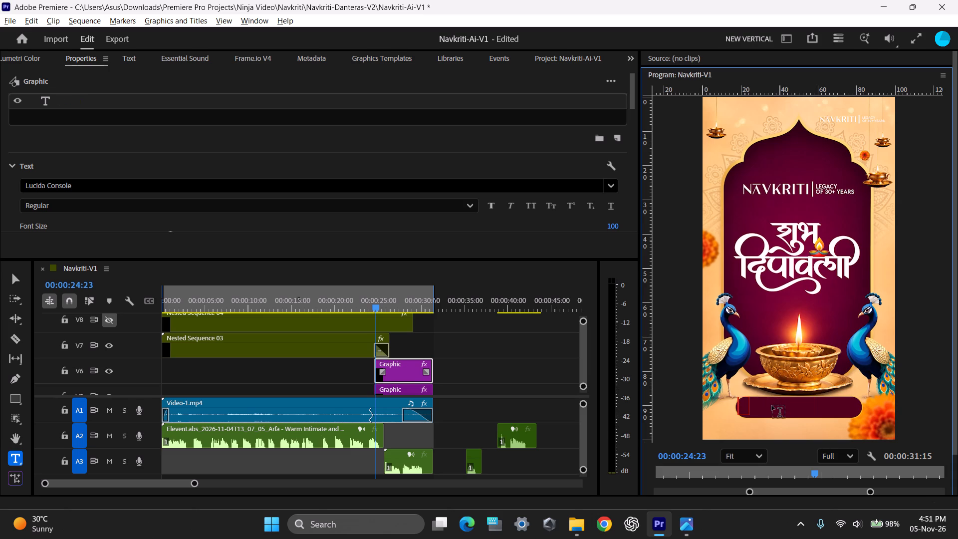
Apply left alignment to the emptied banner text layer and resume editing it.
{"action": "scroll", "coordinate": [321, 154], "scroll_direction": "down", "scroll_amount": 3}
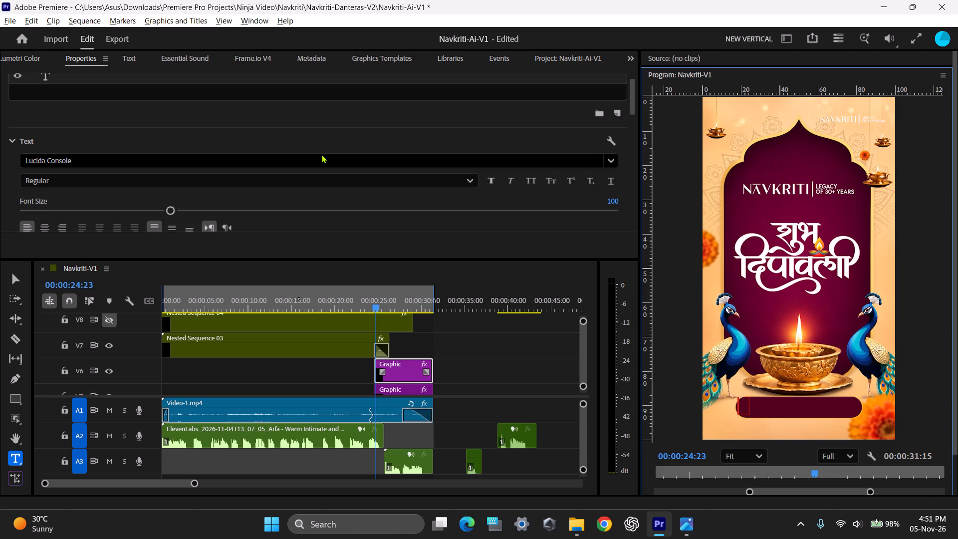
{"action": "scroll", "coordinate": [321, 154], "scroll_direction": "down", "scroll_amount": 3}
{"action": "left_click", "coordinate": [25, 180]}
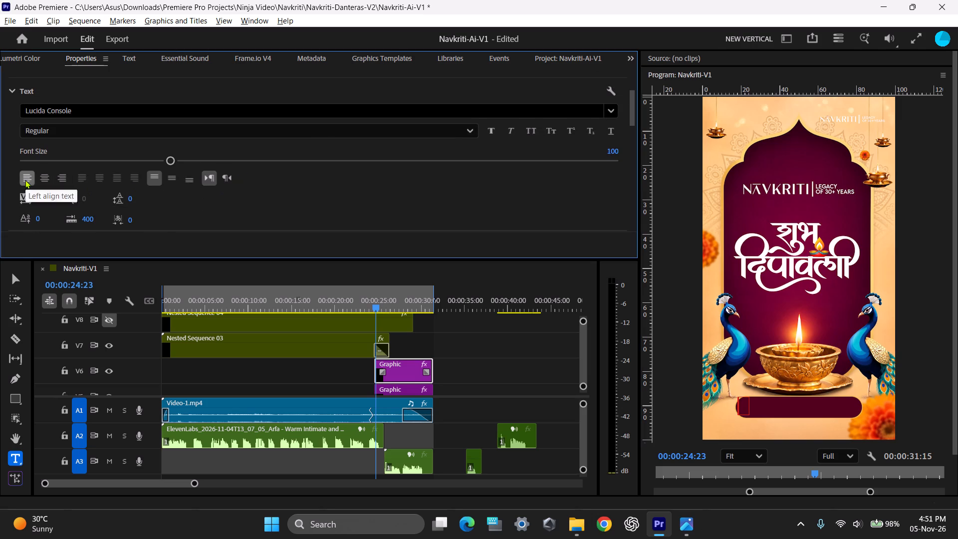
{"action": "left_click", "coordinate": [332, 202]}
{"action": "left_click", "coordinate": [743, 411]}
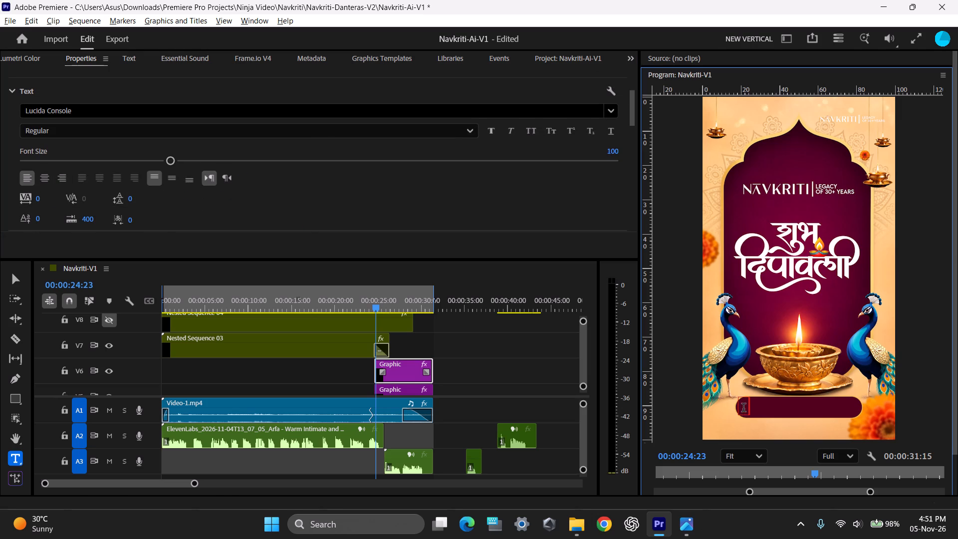
Delete the emptied text clip on V6 above the banner graphic.
{"action": "left_click", "coordinate": [397, 374]}
{"action": "key", "text": "Delete"}
{"action": "left_click", "coordinate": [418, 363]}
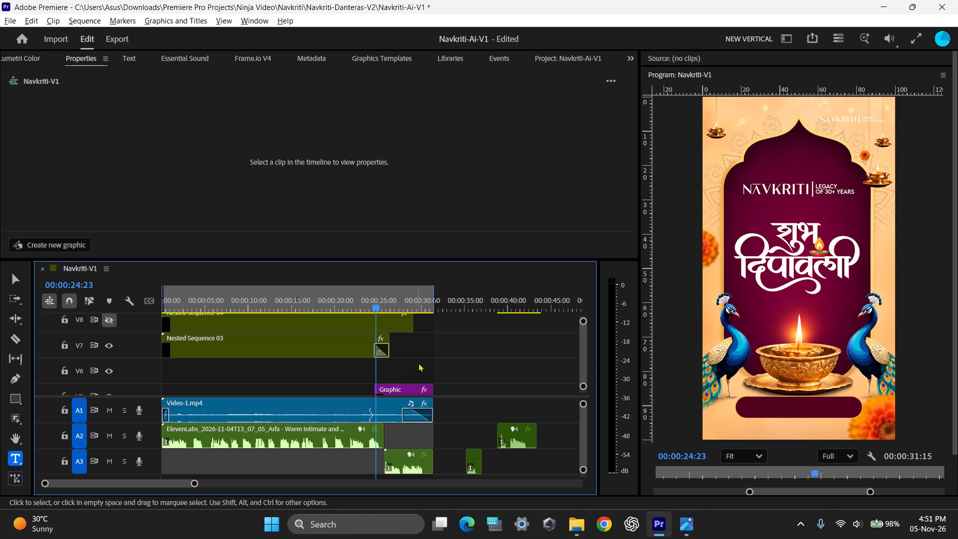
Create a new text layer and place it on V6, matching the start and end of the banner graphic clip below it.
{"action": "key", "text": "ctrl+t"}
{"action": "scroll", "coordinate": [435, 354], "scroll_direction": "up", "scroll_amount": 4, "text": "ctrl"}
{"action": "left_click_drag", "start_coordinate": [395, 336], "coordinate": [398, 385]}
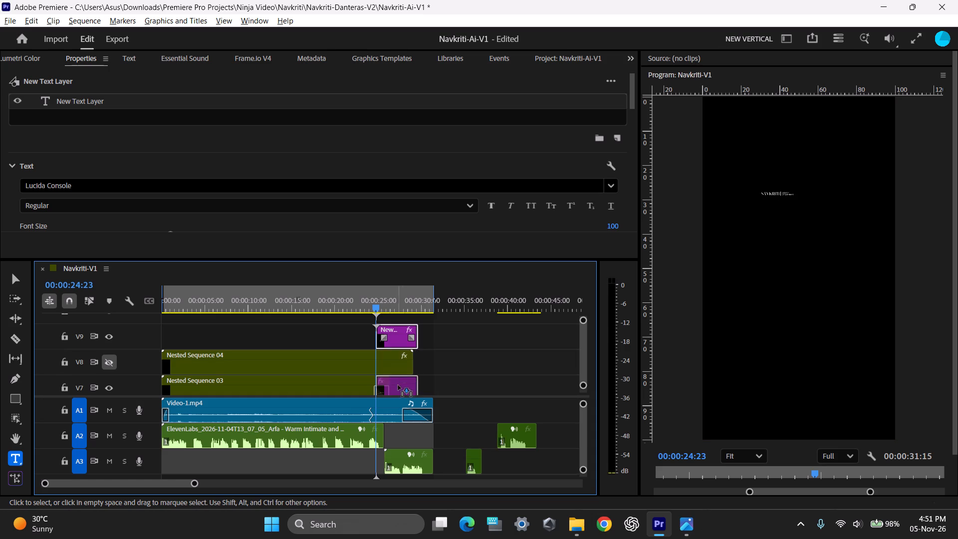
{"action": "left_click_drag", "start_coordinate": [398, 385], "coordinate": [442, 389]}
{"action": "scroll", "coordinate": [461, 361], "scroll_direction": "down", "scroll_amount": 3, "text": "ctrl"}
{"action": "left_click_drag", "start_coordinate": [440, 356], "coordinate": [400, 383]}
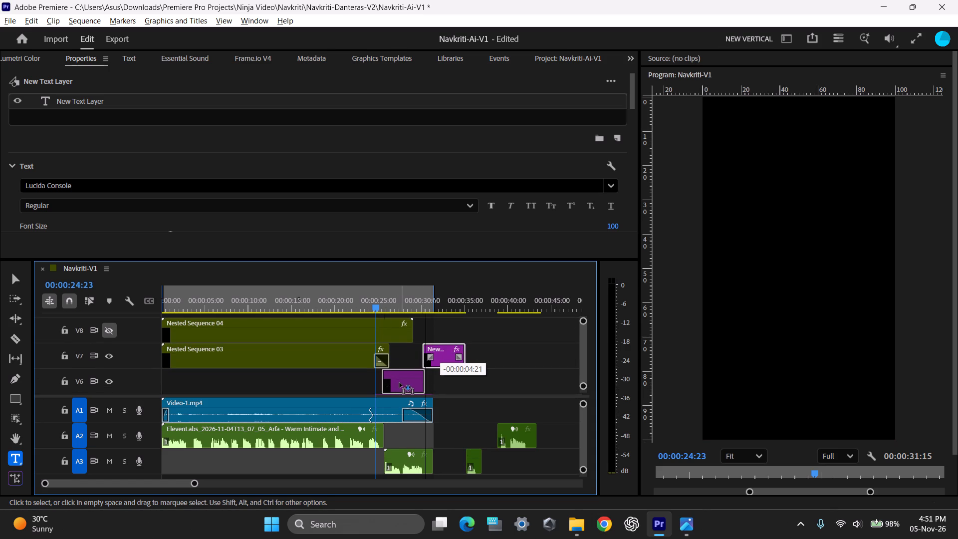
{"action": "left_click_drag", "start_coordinate": [400, 383], "coordinate": [395, 385]}
{"action": "scroll", "coordinate": [419, 363], "scroll_direction": "down", "scroll_amount": 3, "text": "ctrl"}
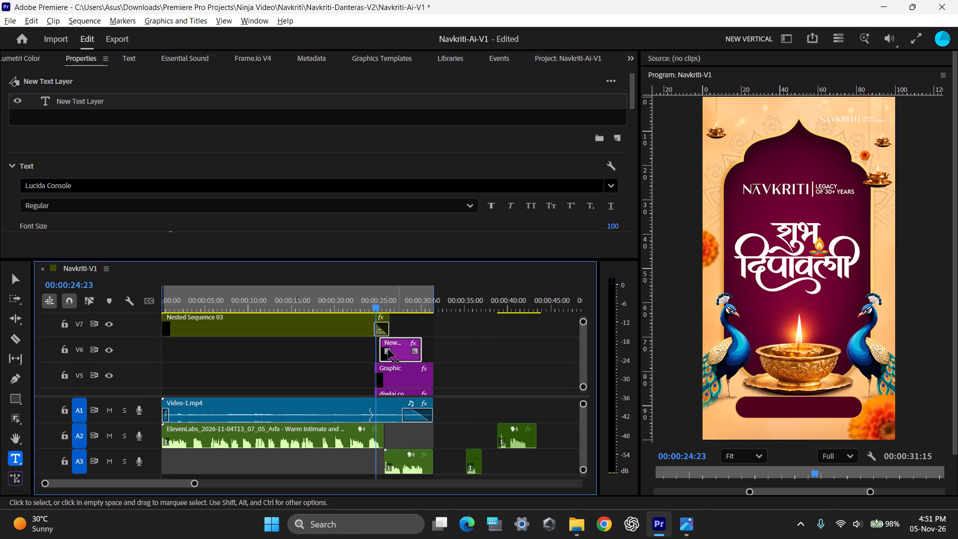
{"action": "left_click_drag", "start_coordinate": [377, 302], "coordinate": [358, 306]}
{"action": "left_click_drag", "start_coordinate": [398, 350], "coordinate": [394, 350]}
{"action": "left_click_drag", "start_coordinate": [414, 346], "coordinate": [433, 346]}
{"action": "left_click", "coordinate": [411, 348]}
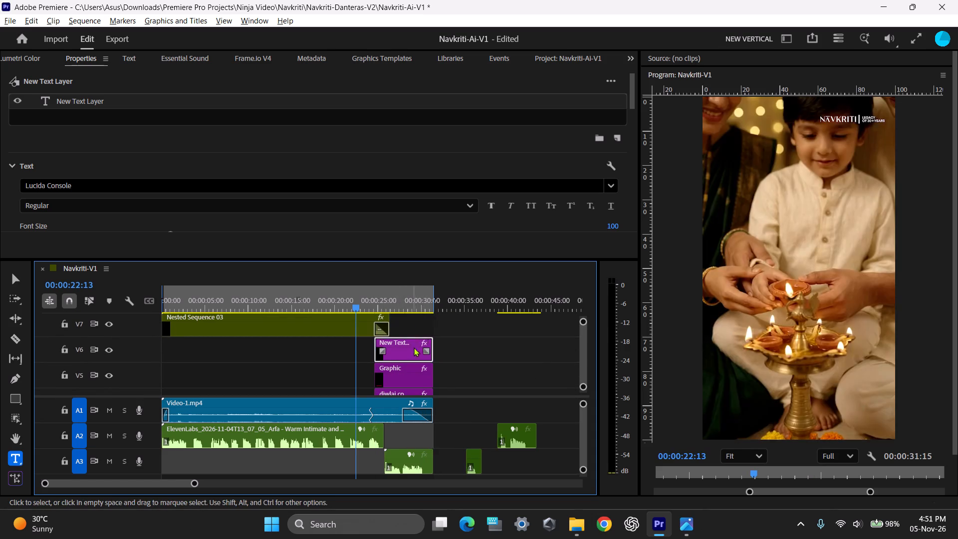
At 00:00:26:22, move the new text layer down onto the maroon pill-shaped banner below the diya.
{"action": "left_click_drag", "start_coordinate": [372, 295], "coordinate": [394, 295]}
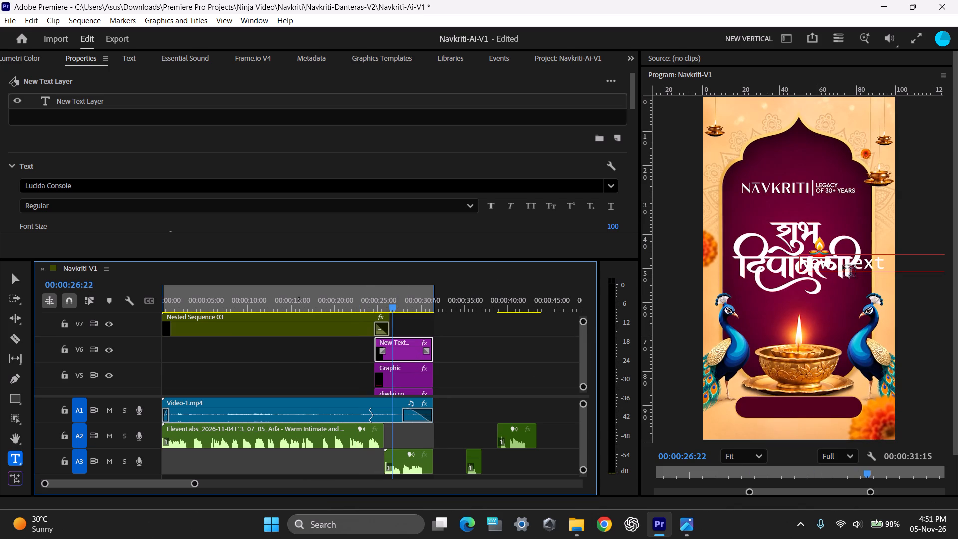
{"action": "left_click_drag", "start_coordinate": [843, 265], "coordinate": [783, 335]}
{"action": "left_click_drag", "start_coordinate": [840, 266], "coordinate": [704, 305]}
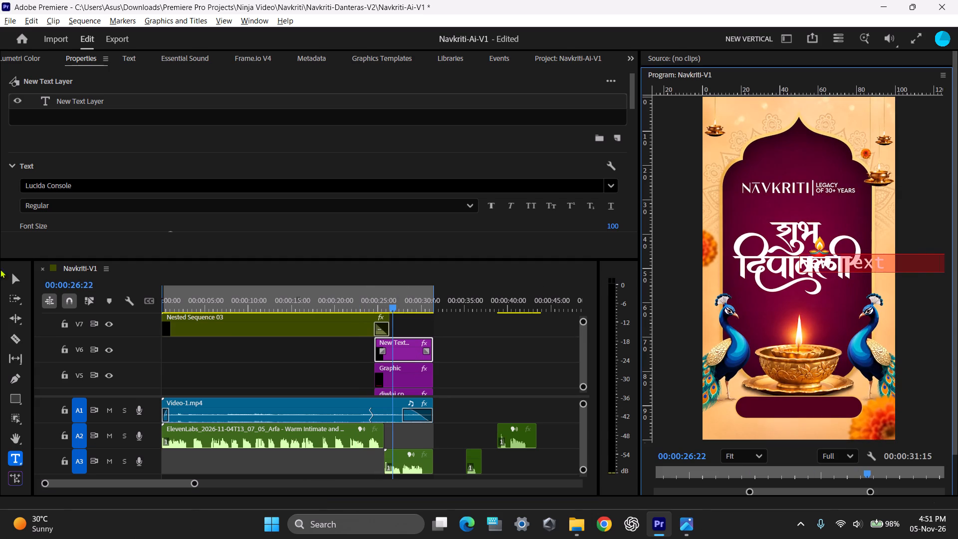
{"action": "left_click", "coordinate": [16, 281]}
{"action": "left_click_drag", "start_coordinate": [812, 265], "coordinate": [738, 411]}
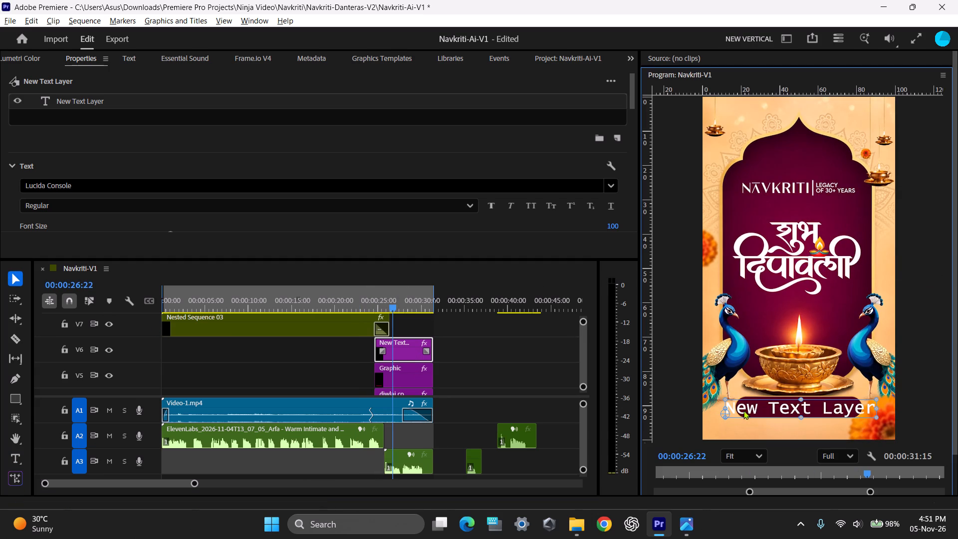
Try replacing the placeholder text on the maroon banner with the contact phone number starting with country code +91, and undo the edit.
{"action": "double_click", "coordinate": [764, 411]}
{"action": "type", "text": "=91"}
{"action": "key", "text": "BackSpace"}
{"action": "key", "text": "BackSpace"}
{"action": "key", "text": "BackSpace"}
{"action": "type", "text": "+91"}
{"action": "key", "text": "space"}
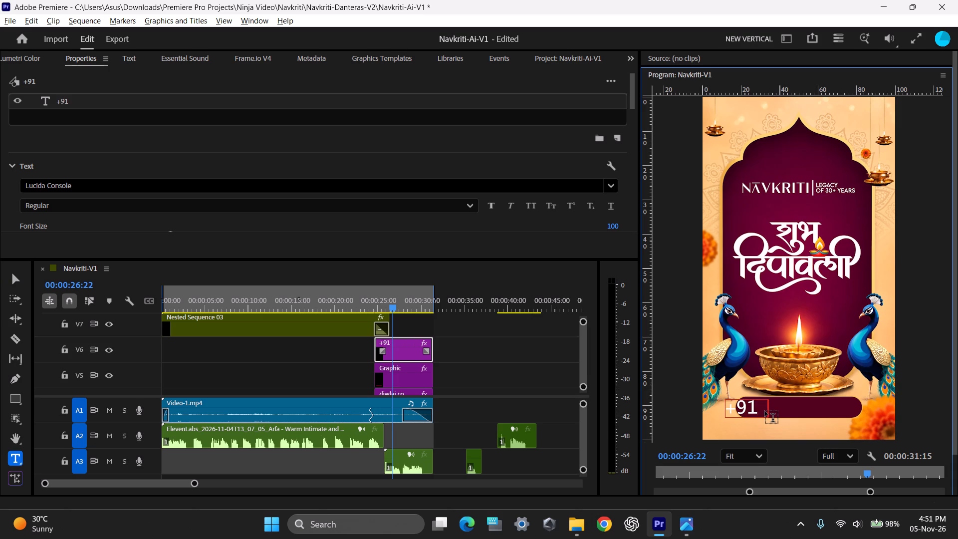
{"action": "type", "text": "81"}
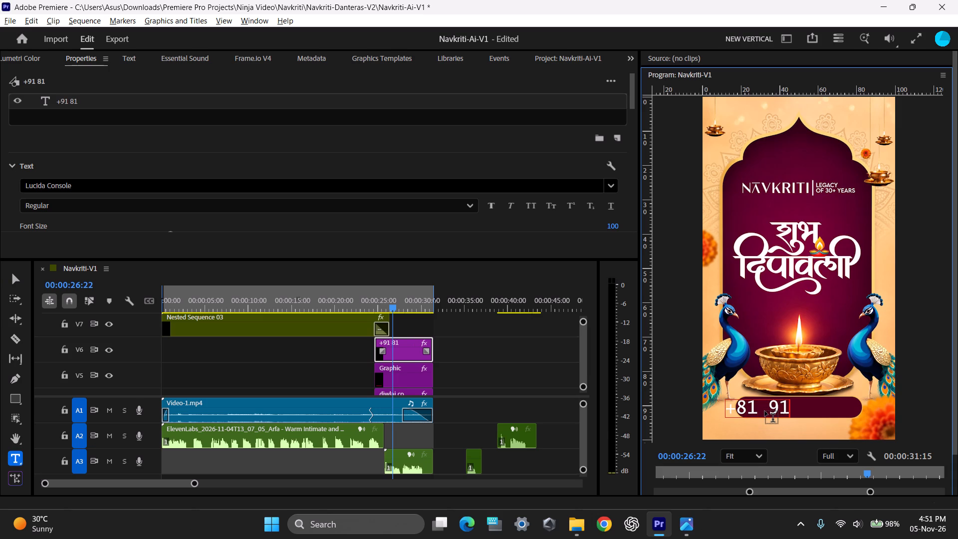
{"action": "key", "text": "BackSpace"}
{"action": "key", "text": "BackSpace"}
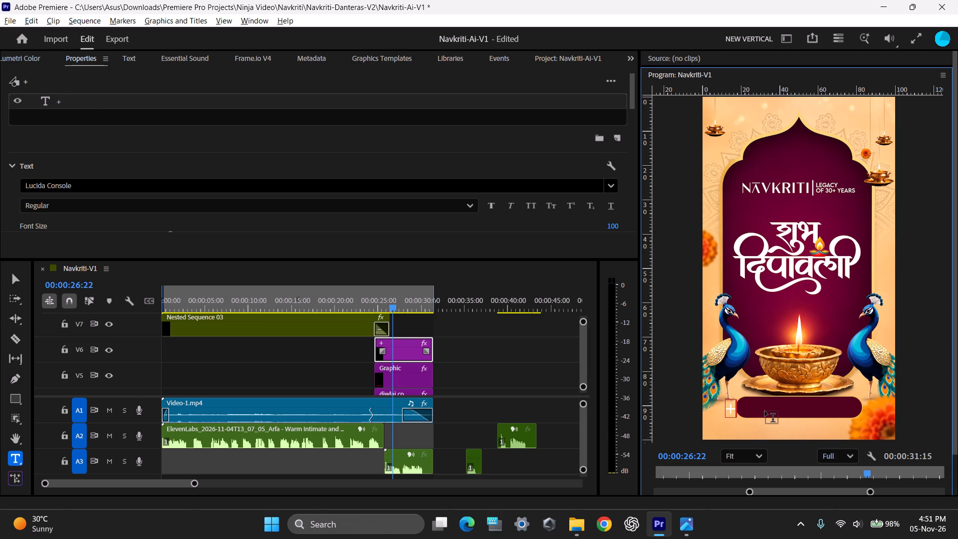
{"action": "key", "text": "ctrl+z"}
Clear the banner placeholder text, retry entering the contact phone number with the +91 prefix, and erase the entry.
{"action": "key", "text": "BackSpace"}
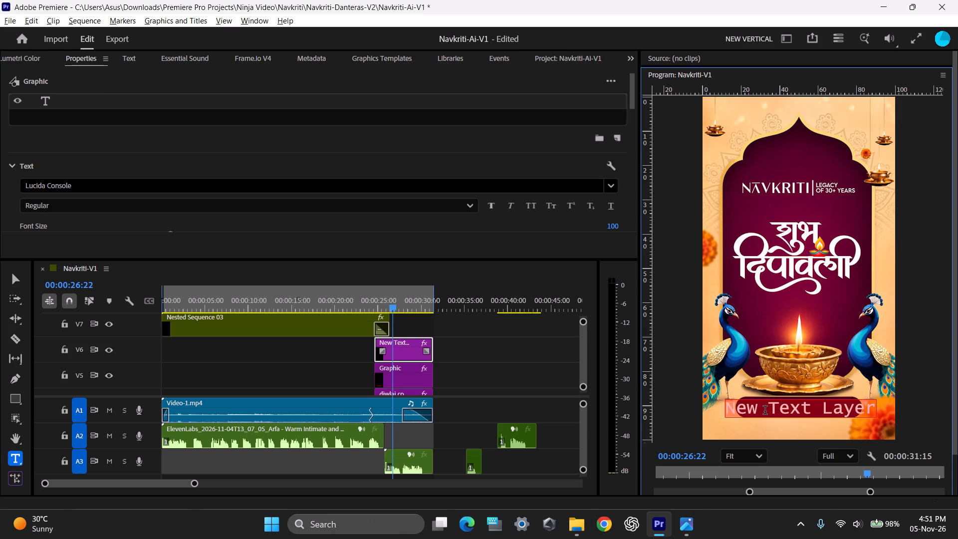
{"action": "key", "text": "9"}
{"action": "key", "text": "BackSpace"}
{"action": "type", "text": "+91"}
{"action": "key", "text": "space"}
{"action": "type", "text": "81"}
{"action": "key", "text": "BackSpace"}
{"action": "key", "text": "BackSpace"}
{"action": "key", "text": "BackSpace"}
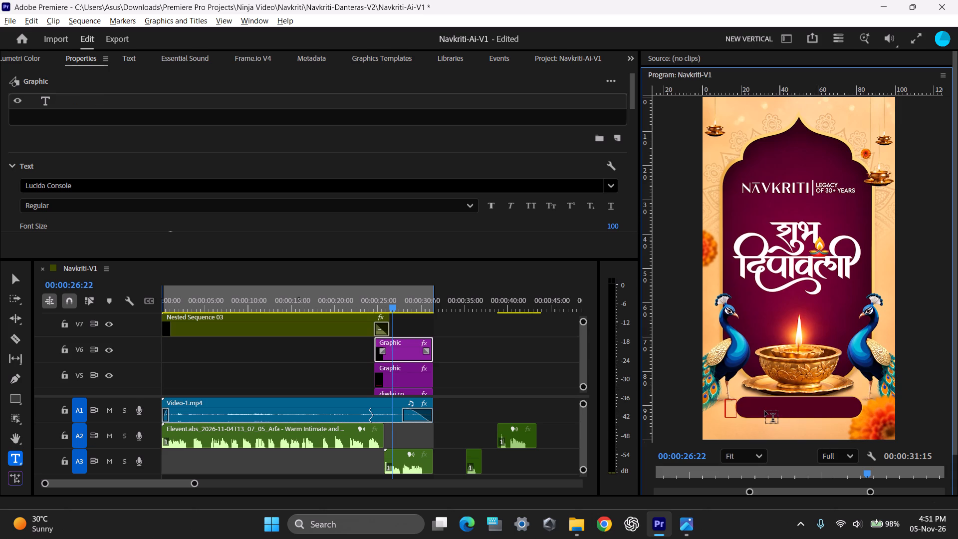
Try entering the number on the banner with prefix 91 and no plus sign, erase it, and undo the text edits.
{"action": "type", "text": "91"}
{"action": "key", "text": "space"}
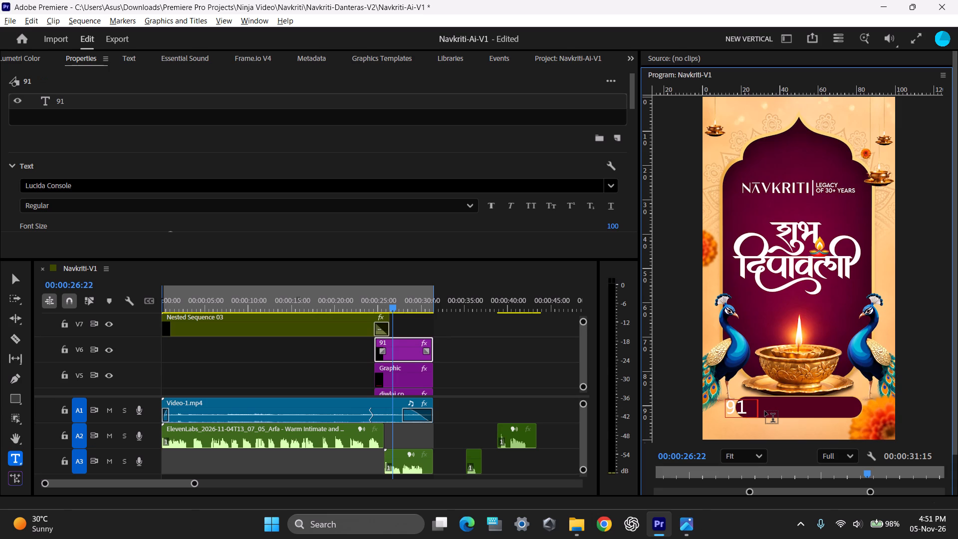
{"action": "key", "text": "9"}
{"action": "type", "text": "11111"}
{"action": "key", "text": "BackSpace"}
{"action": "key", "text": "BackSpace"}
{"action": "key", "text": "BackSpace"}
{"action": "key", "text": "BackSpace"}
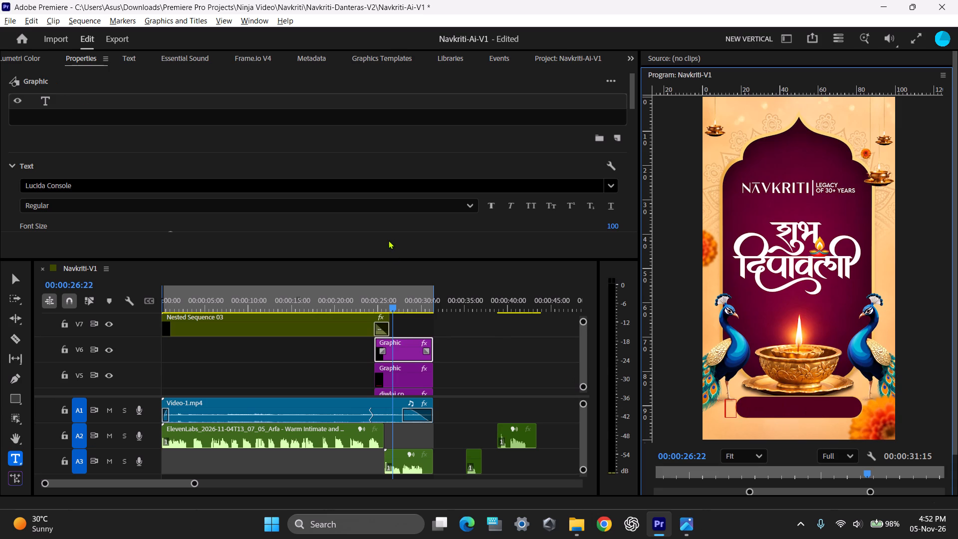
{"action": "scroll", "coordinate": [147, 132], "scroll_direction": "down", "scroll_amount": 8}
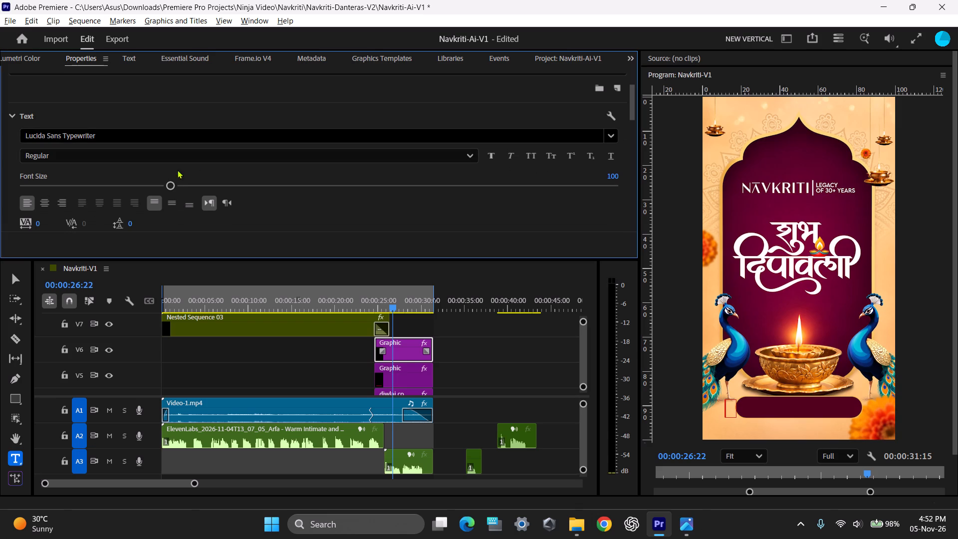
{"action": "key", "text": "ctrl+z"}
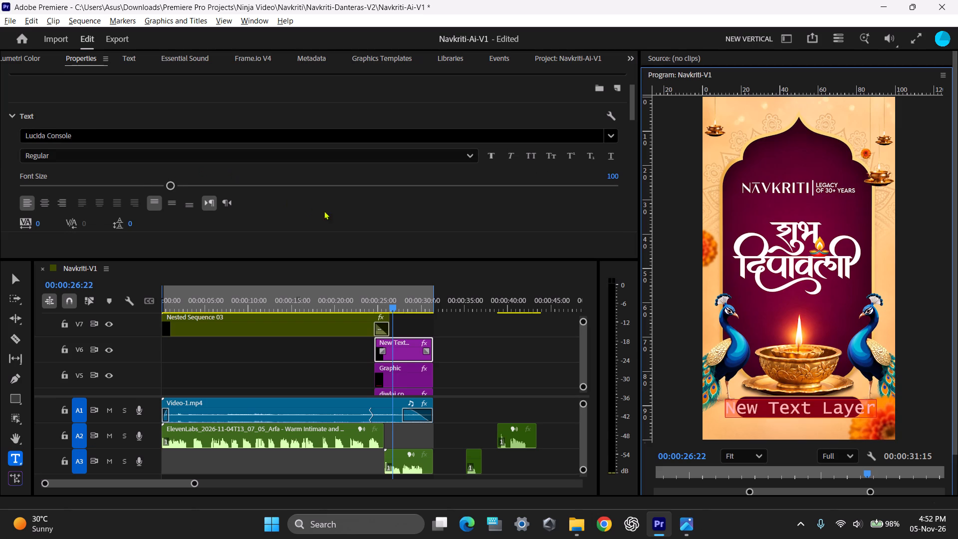
Examine the banner text layer's spacing, appearance, and align and transform settings.
{"action": "scroll", "coordinate": [342, 214], "scroll_direction": "down", "scroll_amount": 8}
{"action": "scroll", "coordinate": [244, 160], "scroll_direction": "down", "scroll_amount": 2}
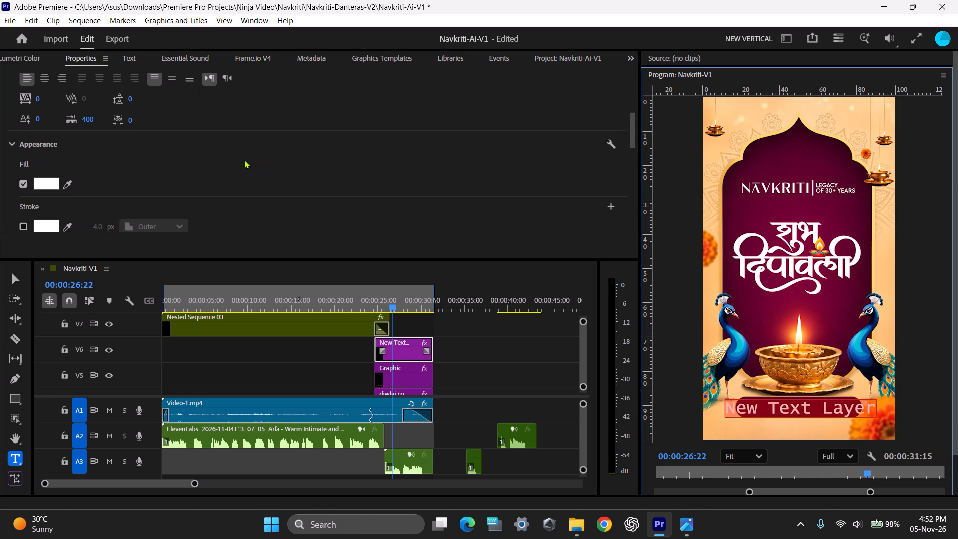
{"action": "scroll", "coordinate": [244, 160], "scroll_direction": "down", "scroll_amount": 18}
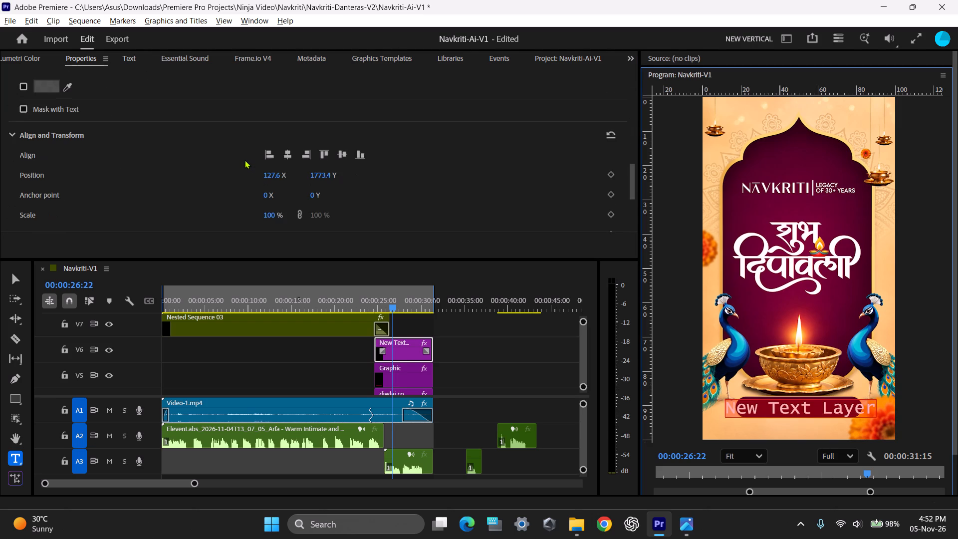
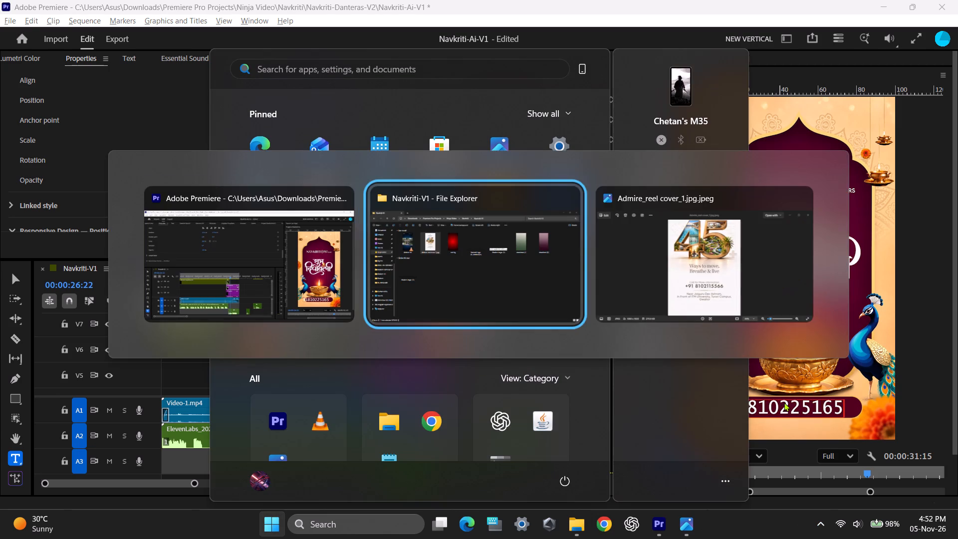
Check the contact phone number in the Admire_reel cover_1 reference image and close the image.
{"action": "key", "text": "alt+Tab"}
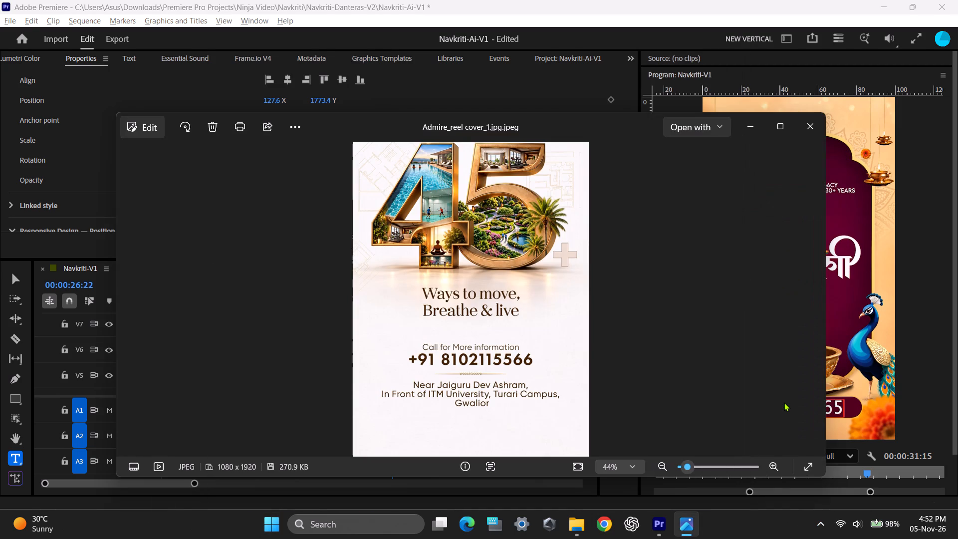
{"action": "left_click_drag", "start_coordinate": [625, 126], "coordinate": [364, 145]}
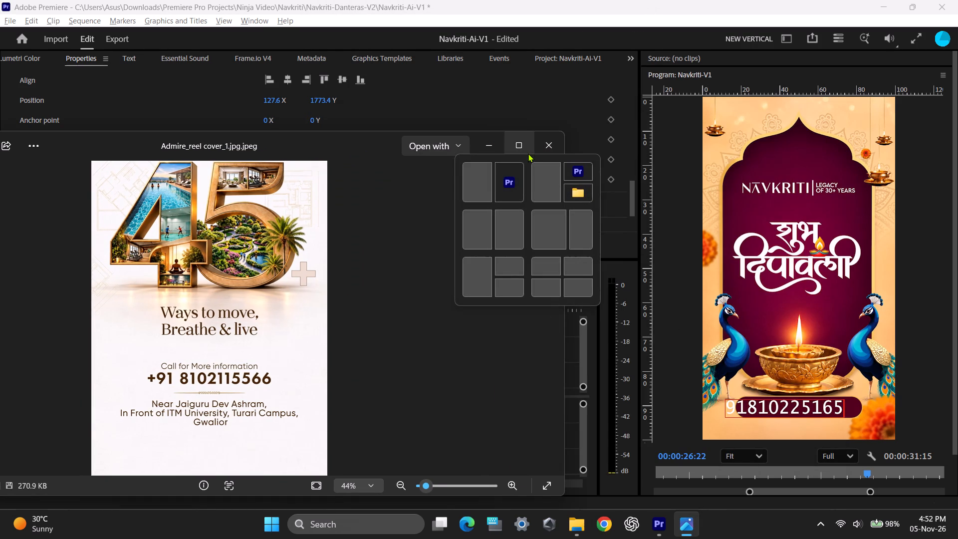
{"action": "left_click", "coordinate": [556, 147]}
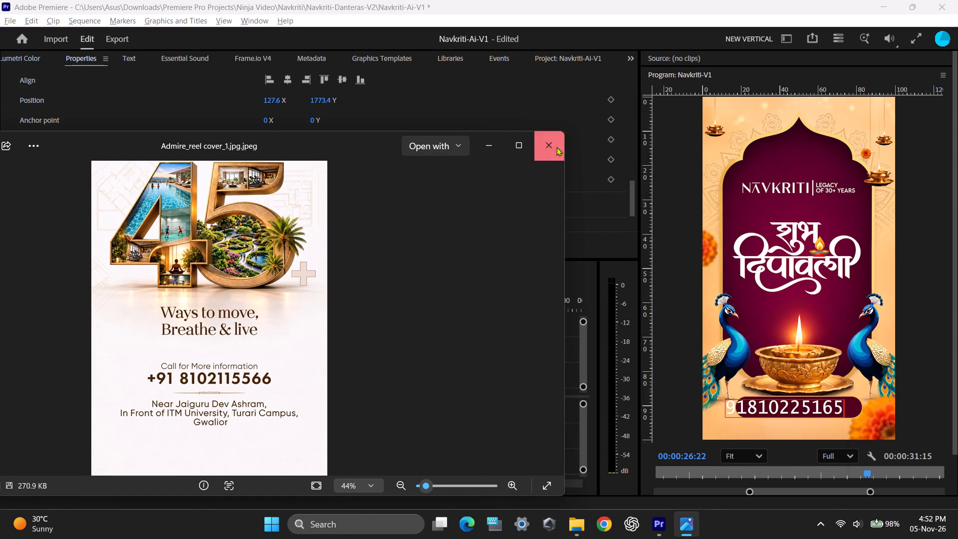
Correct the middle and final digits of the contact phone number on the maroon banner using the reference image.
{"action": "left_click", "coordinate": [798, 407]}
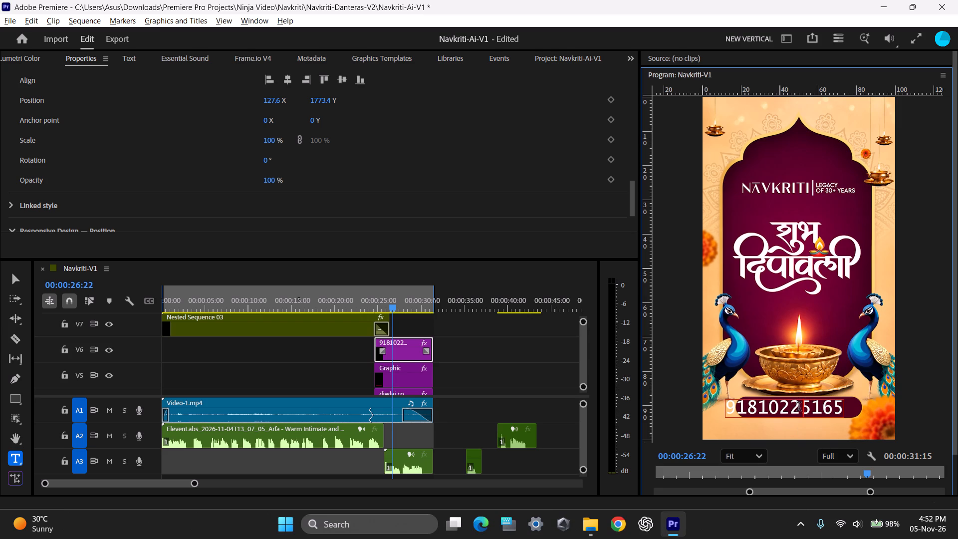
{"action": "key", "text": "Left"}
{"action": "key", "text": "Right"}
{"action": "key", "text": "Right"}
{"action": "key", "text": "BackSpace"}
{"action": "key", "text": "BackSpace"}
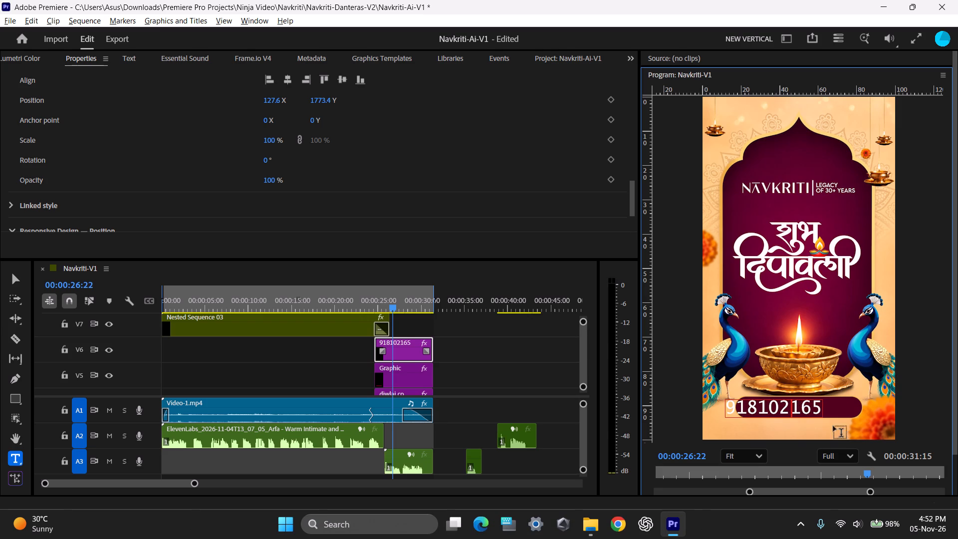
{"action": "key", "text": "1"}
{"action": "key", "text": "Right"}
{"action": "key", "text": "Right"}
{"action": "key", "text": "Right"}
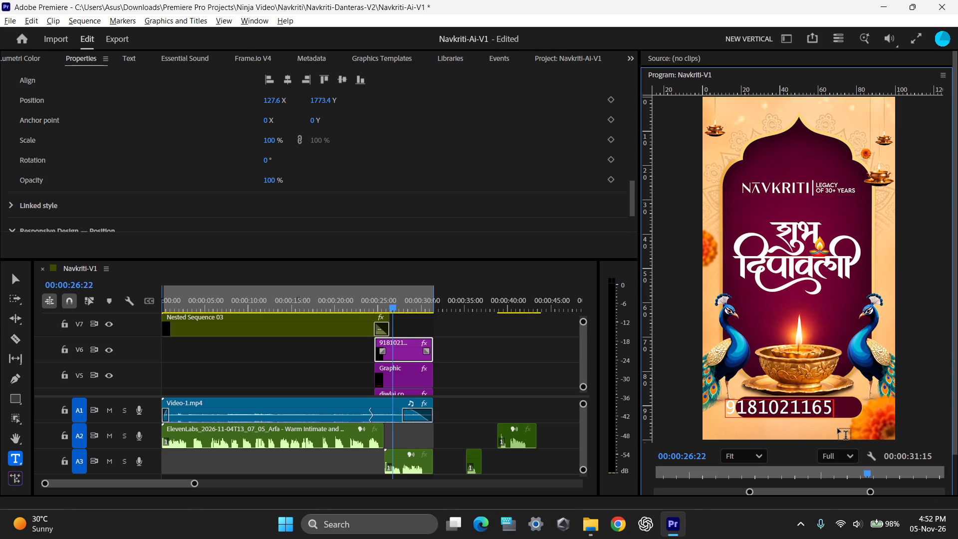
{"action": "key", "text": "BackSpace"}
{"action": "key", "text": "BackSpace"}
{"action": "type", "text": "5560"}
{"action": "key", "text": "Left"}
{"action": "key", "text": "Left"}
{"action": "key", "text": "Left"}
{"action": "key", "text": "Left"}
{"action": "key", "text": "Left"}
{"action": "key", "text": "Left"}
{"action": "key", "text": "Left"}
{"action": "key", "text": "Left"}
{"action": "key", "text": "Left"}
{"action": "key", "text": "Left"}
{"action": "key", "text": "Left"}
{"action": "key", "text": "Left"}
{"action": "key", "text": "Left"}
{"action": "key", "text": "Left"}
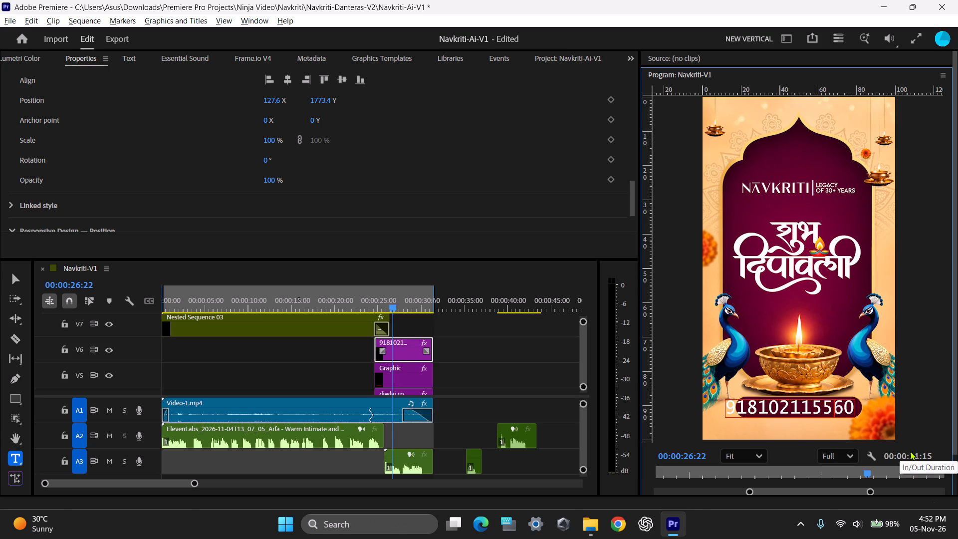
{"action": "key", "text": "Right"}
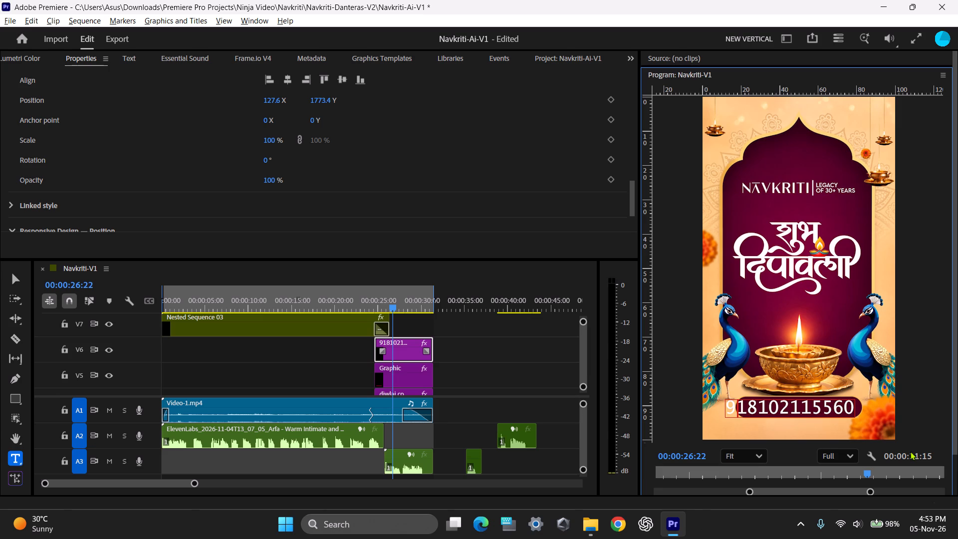
Reopen the Admire_reel cover_1 image from the Navkriti-V1 folder and compare its phone number with the banner text in Premiere.
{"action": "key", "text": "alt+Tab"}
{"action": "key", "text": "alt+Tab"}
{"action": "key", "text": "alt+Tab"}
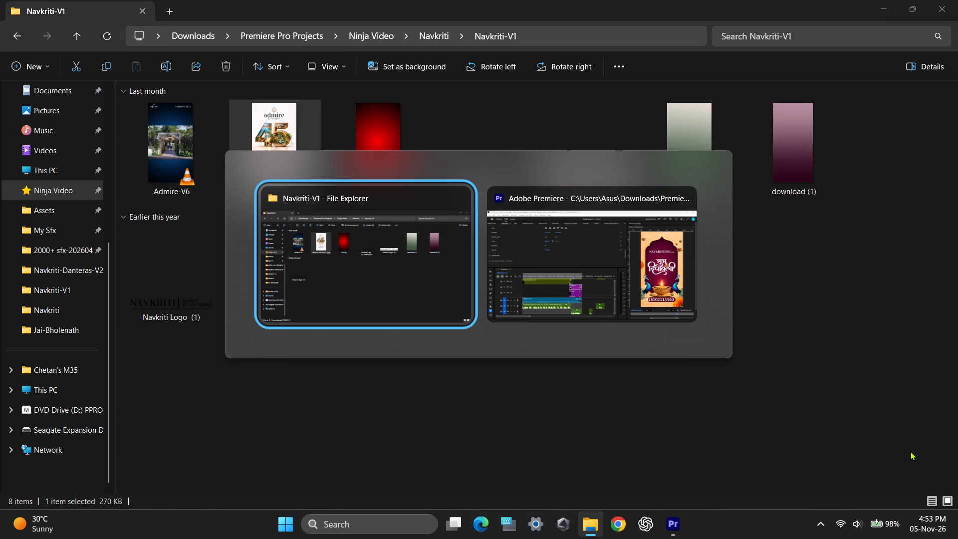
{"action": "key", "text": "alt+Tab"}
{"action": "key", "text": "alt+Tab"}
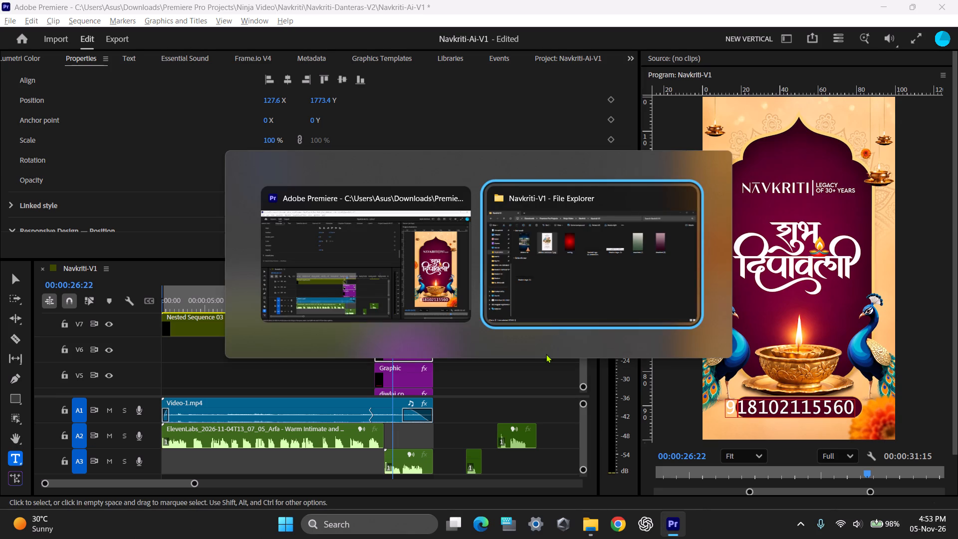
{"action": "left_click", "coordinate": [279, 157]}
{"action": "left_click", "coordinate": [279, 157]}
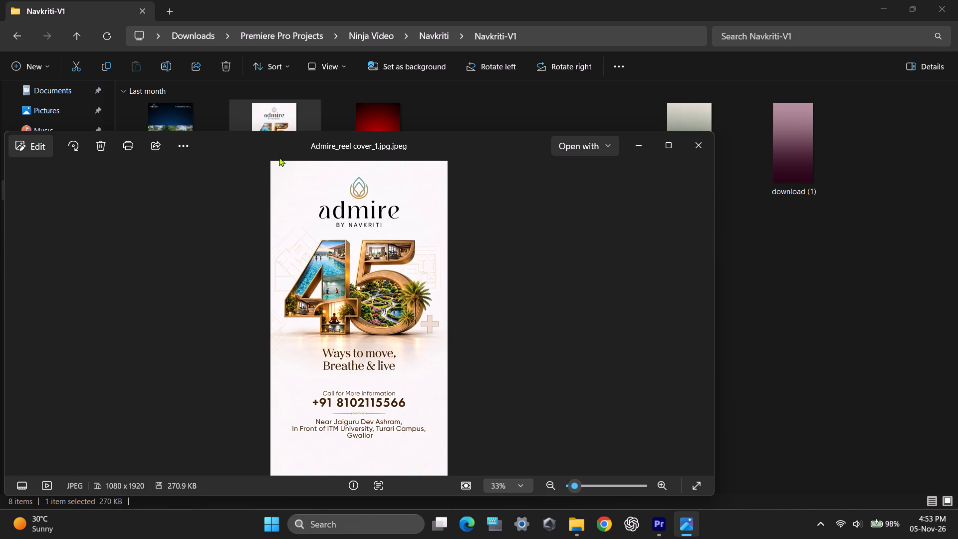
{"action": "key", "text": "alt+space"}
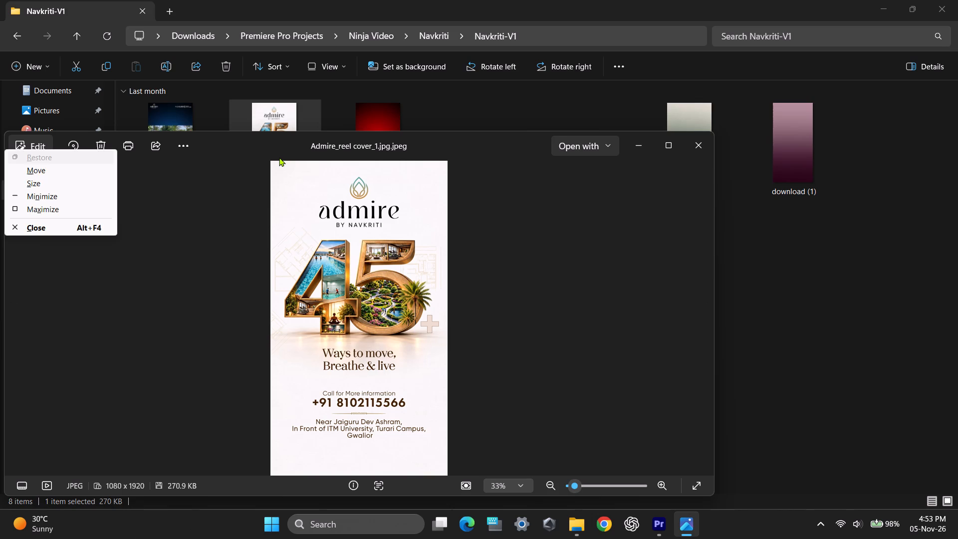
{"action": "key", "text": "alt+Tab"}
{"action": "key", "text": "alt+Tab"}
{"action": "key", "text": "alt+Tab"}
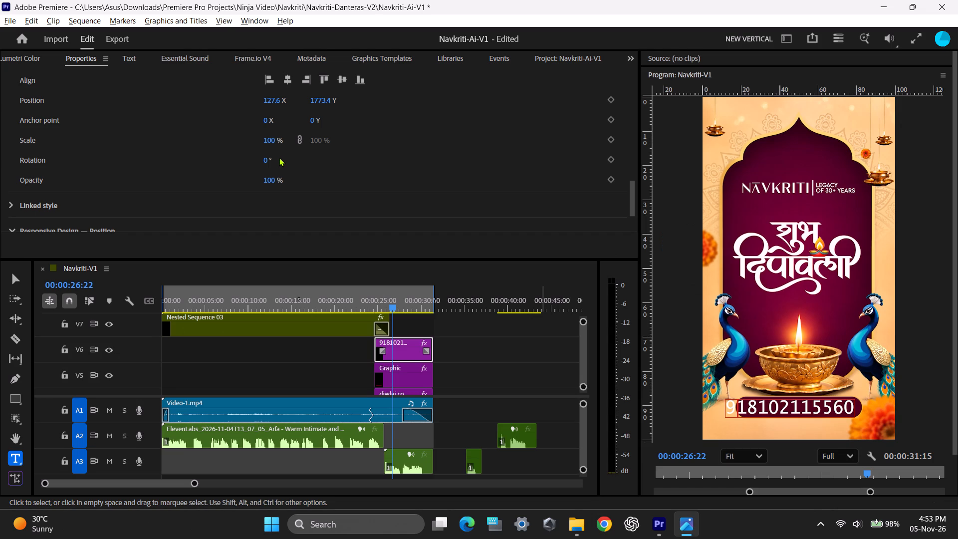
{"action": "key", "text": "alt+Tab"}
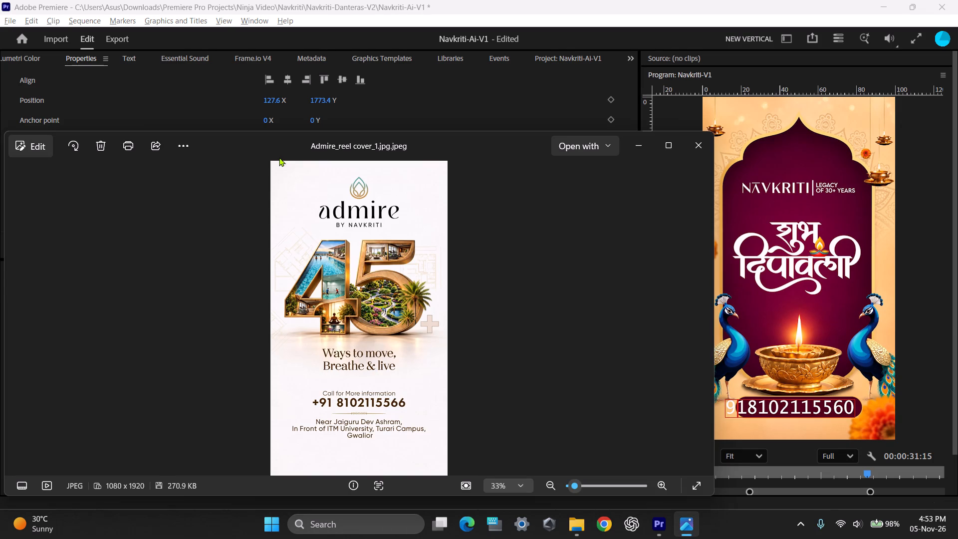
{"action": "key", "text": "alt+Tab"}
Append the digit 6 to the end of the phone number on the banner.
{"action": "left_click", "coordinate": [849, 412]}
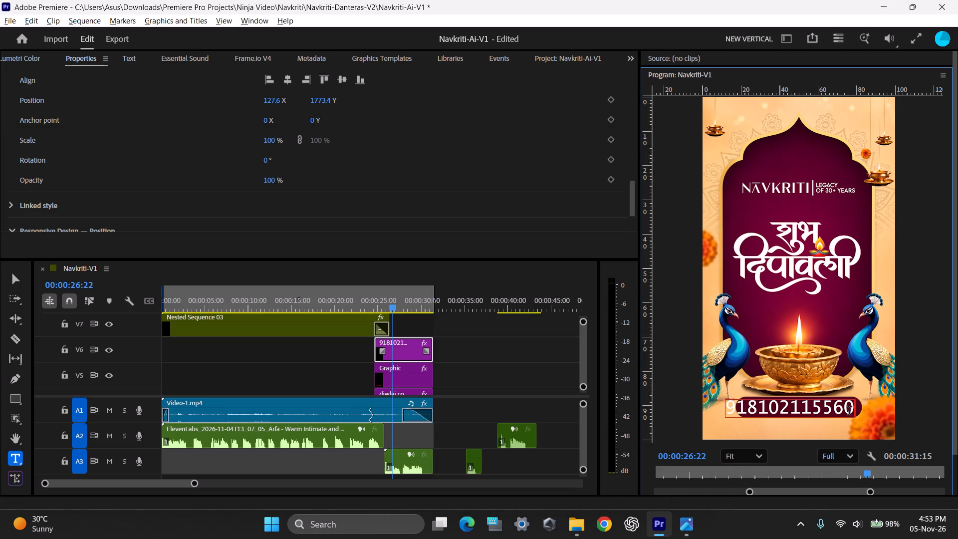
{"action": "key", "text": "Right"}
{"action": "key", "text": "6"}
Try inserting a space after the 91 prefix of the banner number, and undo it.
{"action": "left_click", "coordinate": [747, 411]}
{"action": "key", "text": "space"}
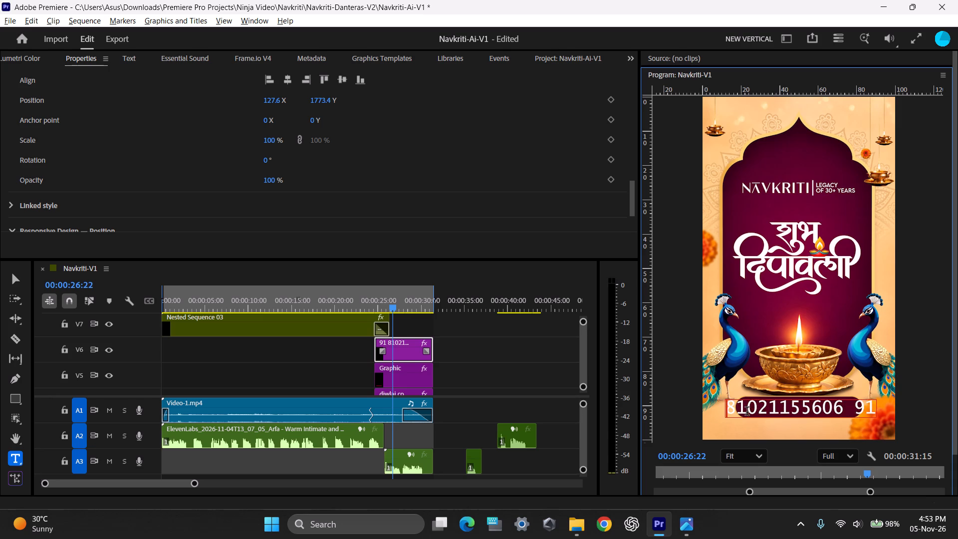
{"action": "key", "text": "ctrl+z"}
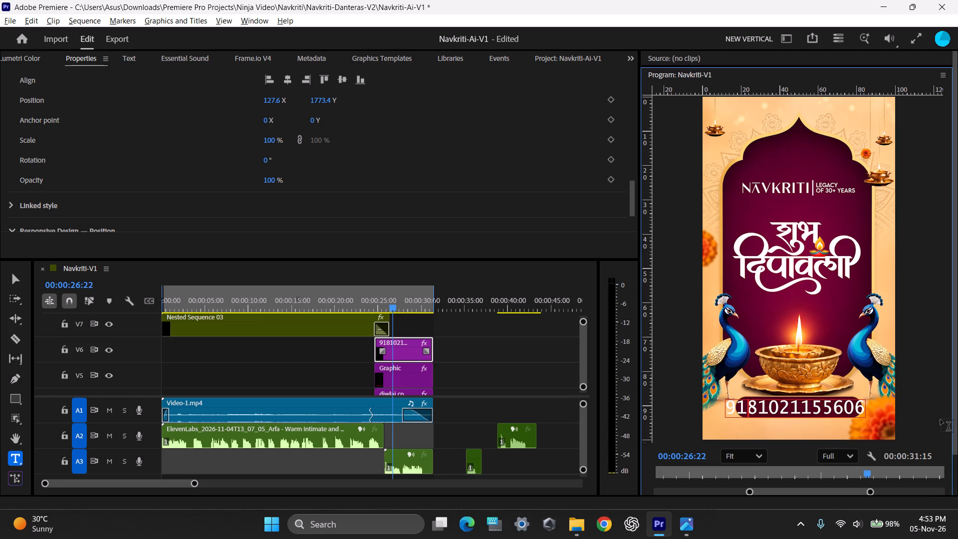
Scale the phone number text layer on the banner to 102%.
{"action": "left_click", "coordinate": [16, 284]}
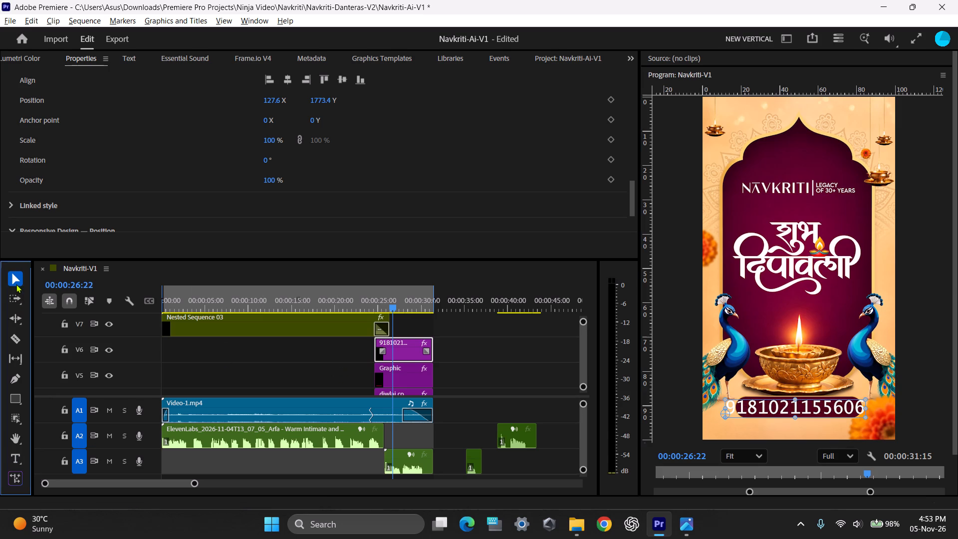
{"action": "left_click", "coordinate": [865, 410]}
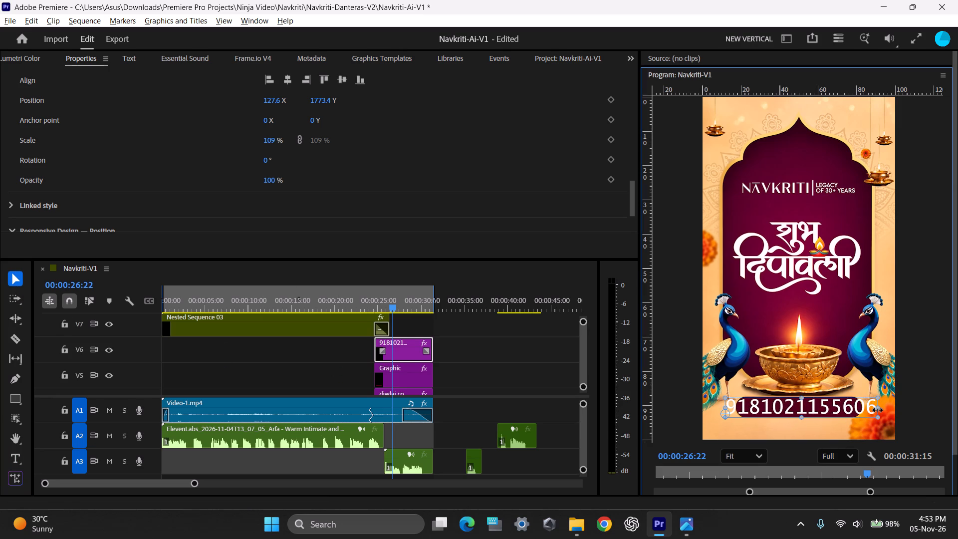
{"action": "left_click", "coordinate": [850, 407]}
{"action": "left_click", "coordinate": [854, 408]}
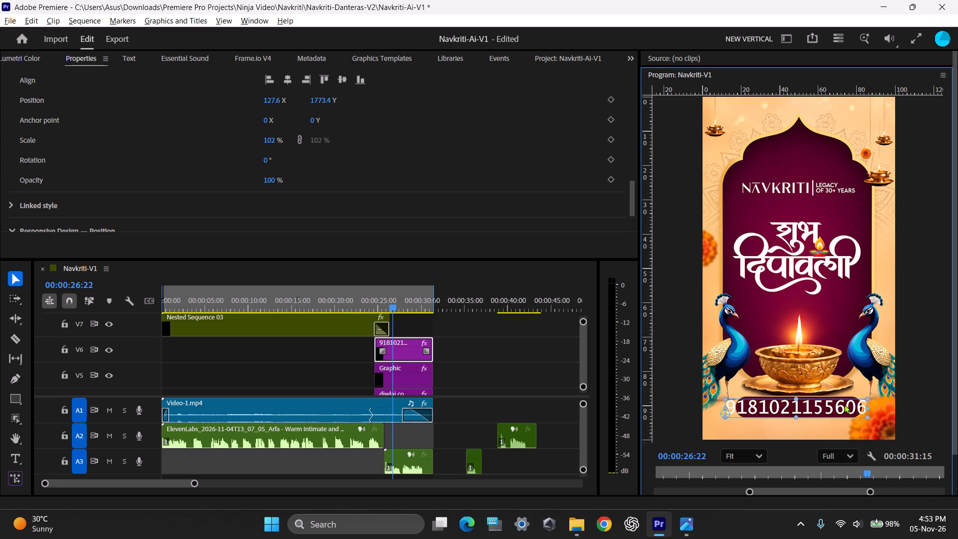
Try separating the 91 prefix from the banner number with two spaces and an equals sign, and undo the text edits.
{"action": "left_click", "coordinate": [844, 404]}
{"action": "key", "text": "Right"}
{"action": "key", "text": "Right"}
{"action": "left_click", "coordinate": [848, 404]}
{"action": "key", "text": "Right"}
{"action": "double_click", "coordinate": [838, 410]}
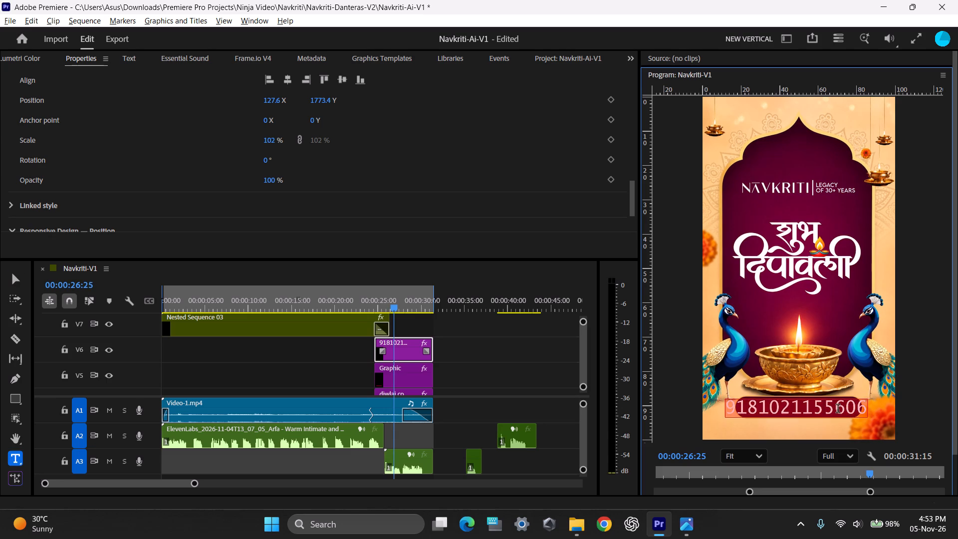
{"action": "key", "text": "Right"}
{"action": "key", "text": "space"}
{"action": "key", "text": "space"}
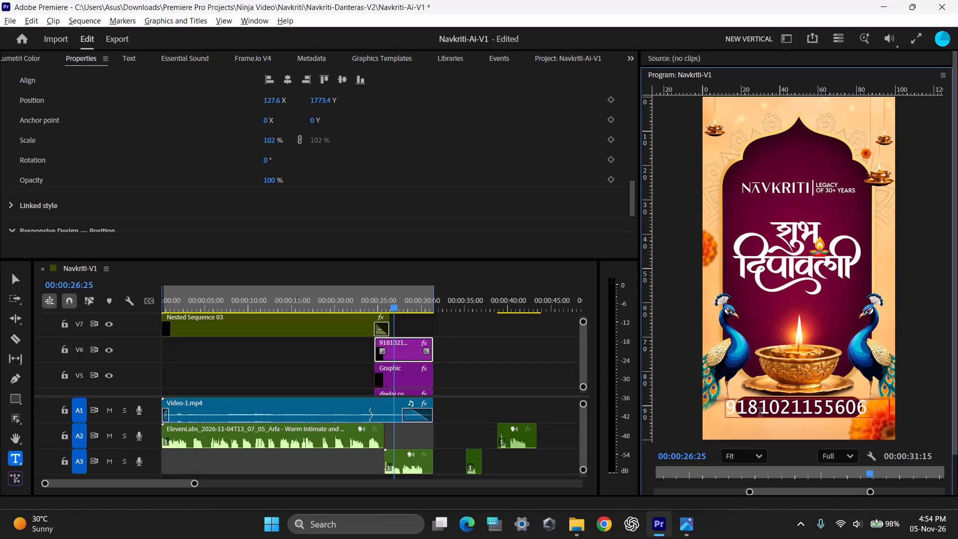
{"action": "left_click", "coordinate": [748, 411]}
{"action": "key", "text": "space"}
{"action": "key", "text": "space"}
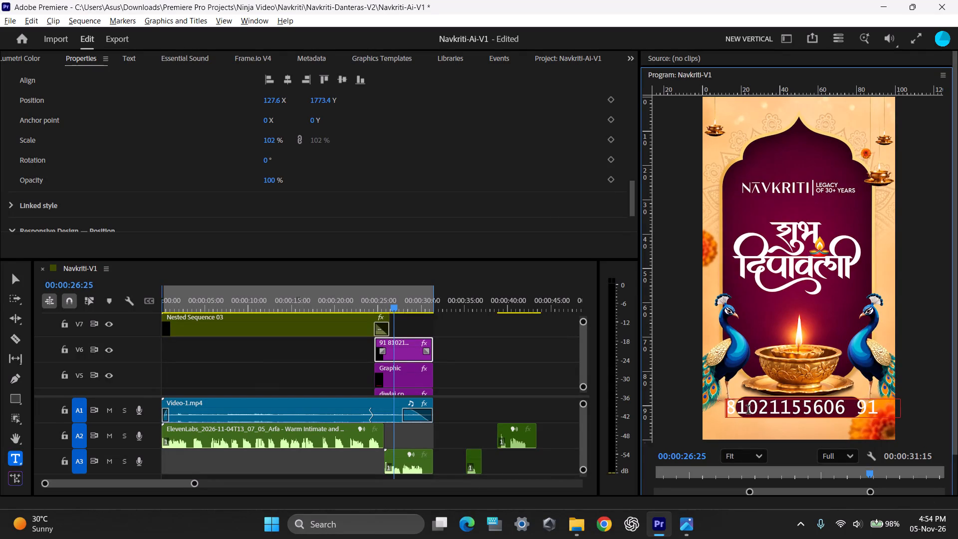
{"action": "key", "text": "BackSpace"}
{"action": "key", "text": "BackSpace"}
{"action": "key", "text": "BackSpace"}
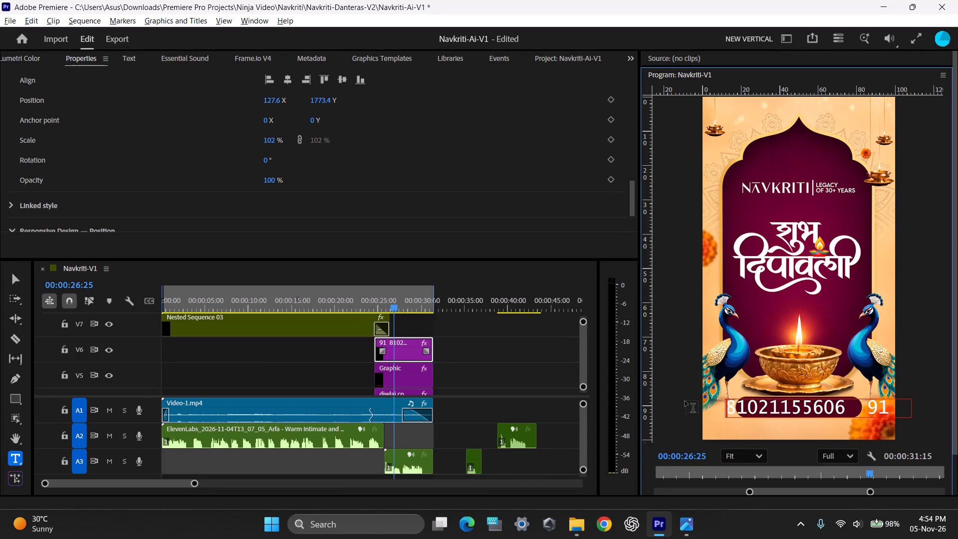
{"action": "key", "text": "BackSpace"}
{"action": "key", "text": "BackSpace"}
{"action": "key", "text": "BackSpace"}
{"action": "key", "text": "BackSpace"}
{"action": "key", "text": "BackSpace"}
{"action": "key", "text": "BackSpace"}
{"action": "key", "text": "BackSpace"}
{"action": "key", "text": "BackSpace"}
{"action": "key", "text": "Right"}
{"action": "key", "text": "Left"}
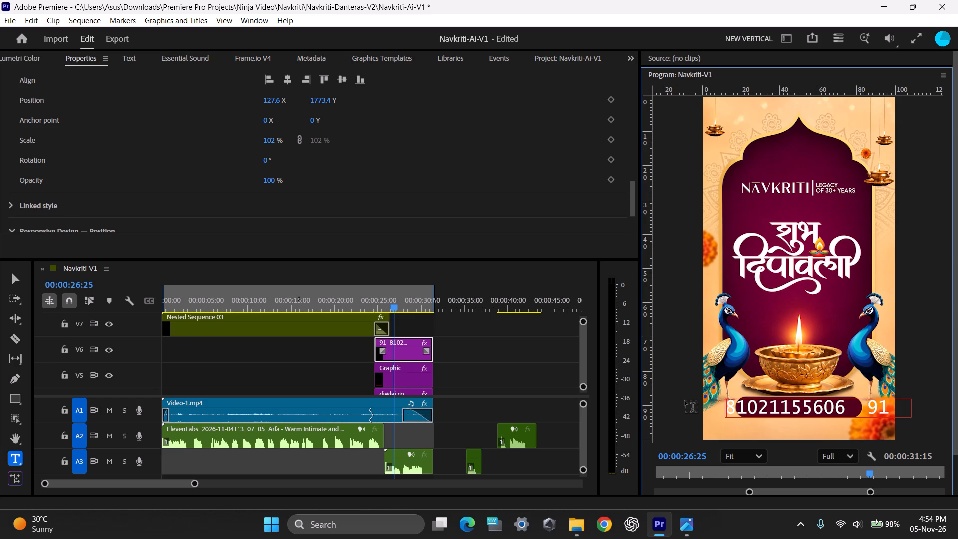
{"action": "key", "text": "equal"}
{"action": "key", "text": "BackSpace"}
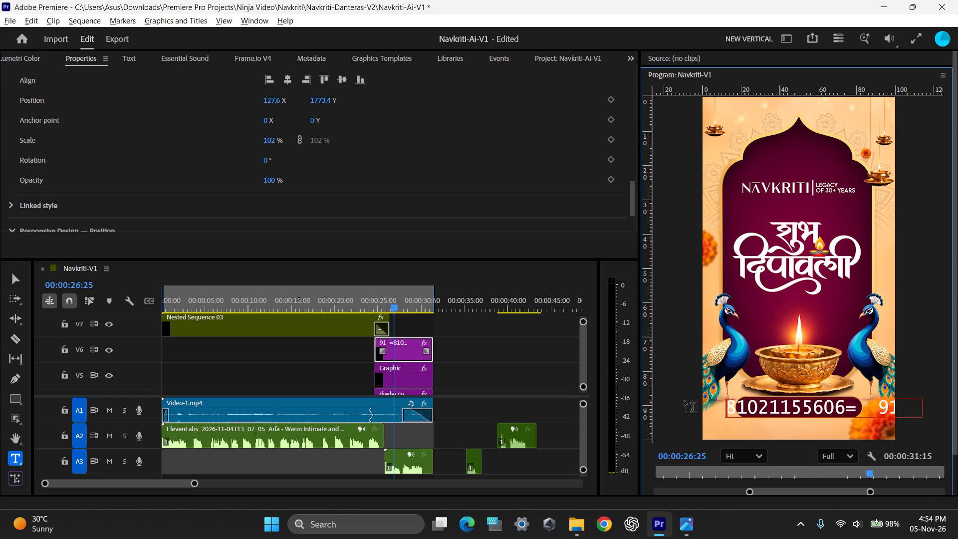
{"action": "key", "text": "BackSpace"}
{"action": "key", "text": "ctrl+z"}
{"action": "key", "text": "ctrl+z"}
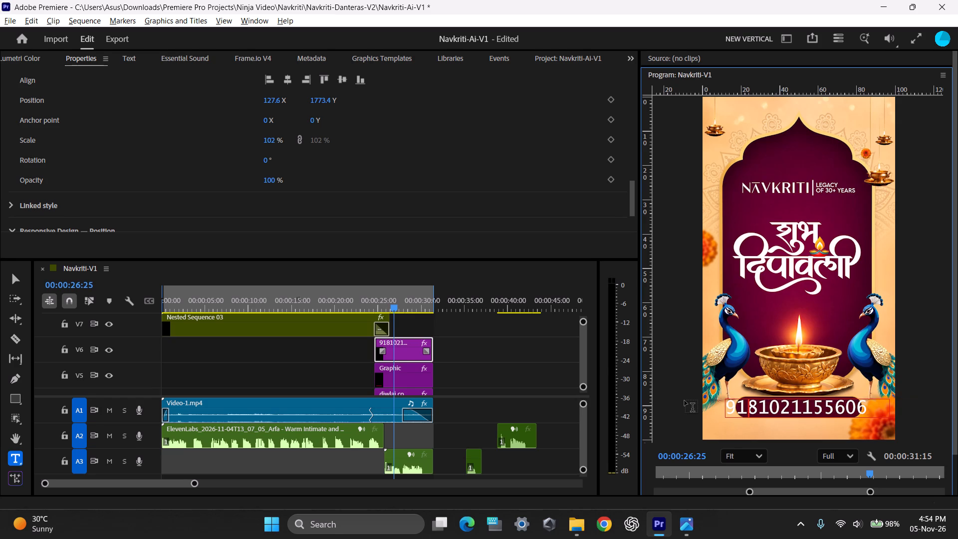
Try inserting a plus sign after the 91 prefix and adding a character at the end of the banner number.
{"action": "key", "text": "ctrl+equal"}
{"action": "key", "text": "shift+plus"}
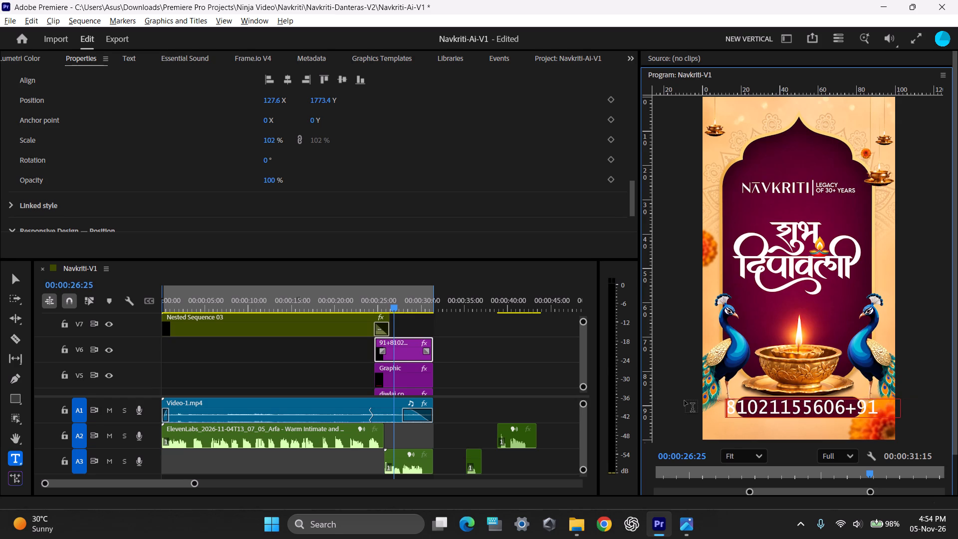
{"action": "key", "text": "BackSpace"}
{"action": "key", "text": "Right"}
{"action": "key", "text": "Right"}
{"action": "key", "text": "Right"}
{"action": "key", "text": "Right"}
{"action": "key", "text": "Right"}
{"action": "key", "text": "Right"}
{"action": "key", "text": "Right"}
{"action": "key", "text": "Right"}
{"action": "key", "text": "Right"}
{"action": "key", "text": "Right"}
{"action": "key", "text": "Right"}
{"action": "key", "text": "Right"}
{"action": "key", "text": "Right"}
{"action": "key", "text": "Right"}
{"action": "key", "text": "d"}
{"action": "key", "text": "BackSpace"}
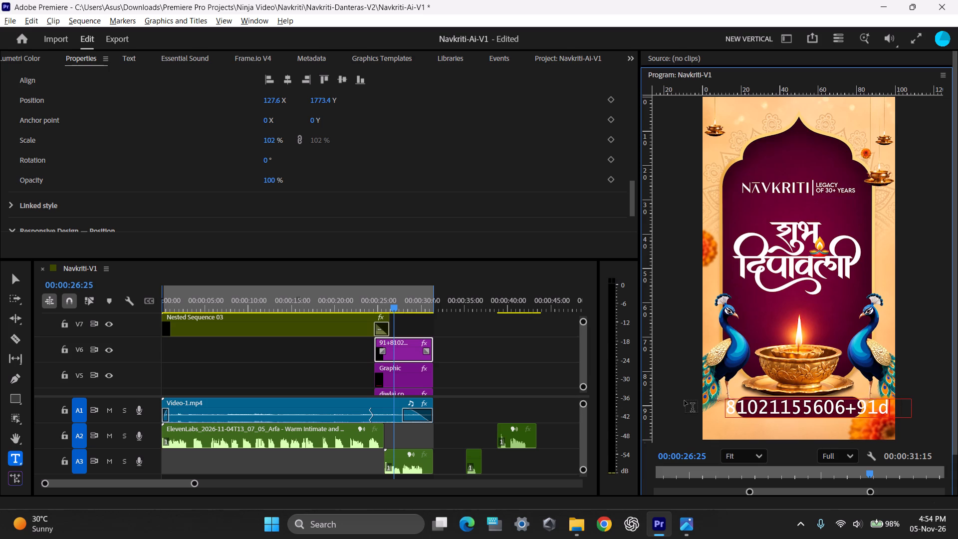
Clear the number text from the maroon banner's text layer.
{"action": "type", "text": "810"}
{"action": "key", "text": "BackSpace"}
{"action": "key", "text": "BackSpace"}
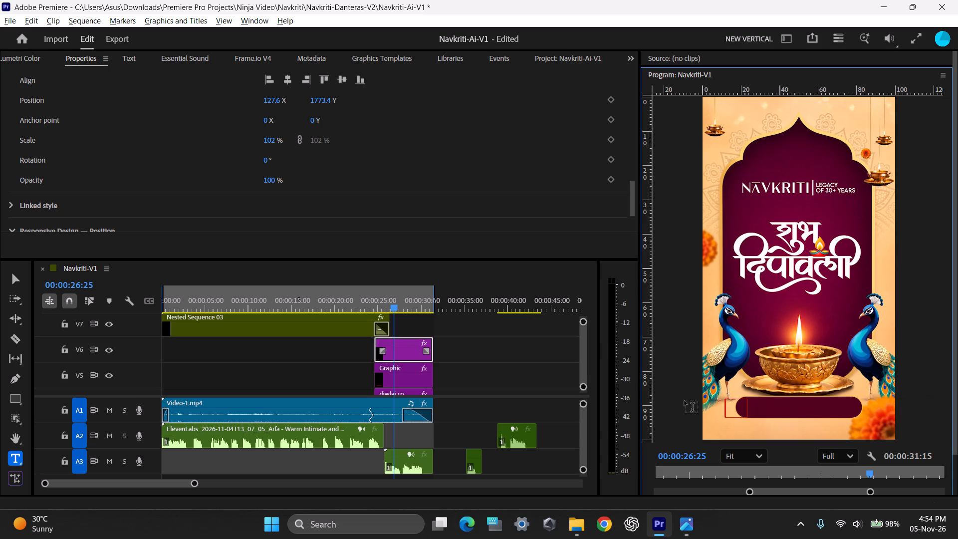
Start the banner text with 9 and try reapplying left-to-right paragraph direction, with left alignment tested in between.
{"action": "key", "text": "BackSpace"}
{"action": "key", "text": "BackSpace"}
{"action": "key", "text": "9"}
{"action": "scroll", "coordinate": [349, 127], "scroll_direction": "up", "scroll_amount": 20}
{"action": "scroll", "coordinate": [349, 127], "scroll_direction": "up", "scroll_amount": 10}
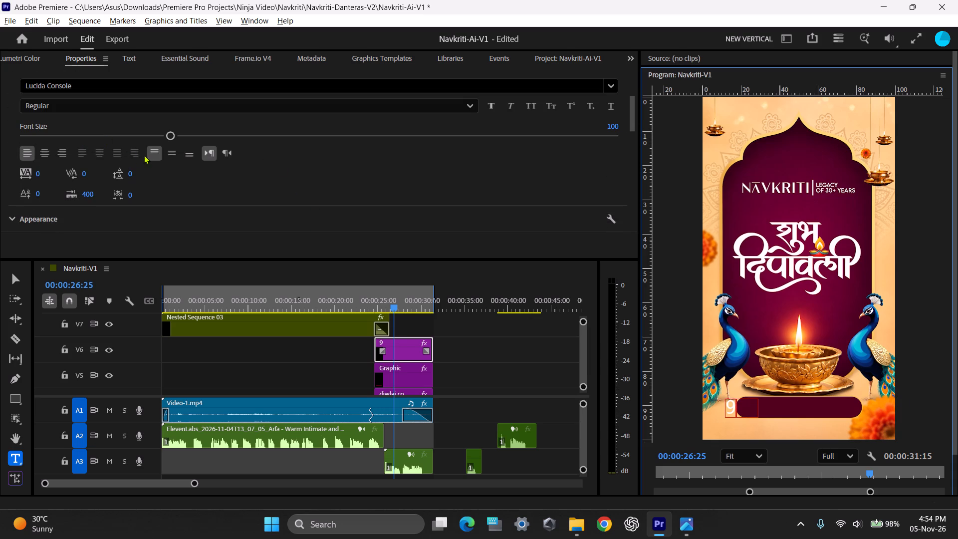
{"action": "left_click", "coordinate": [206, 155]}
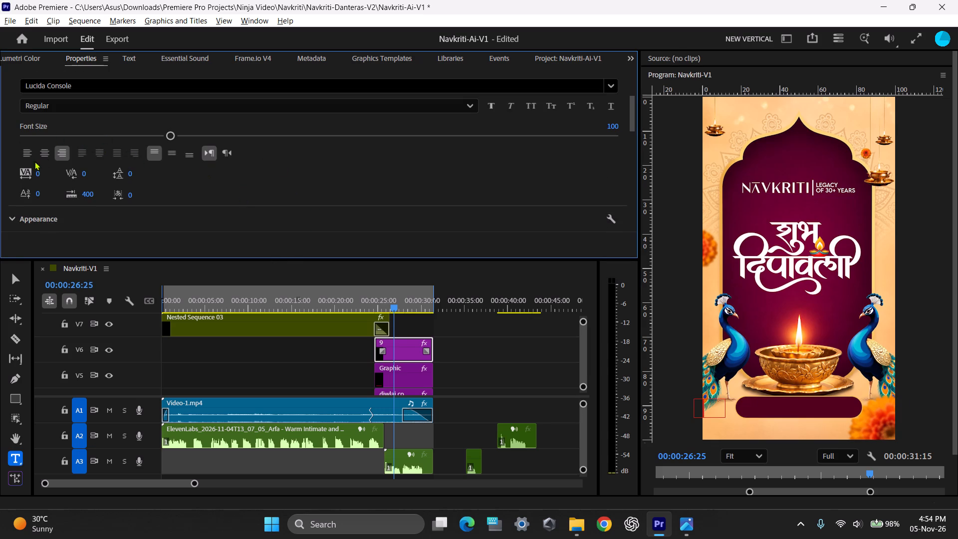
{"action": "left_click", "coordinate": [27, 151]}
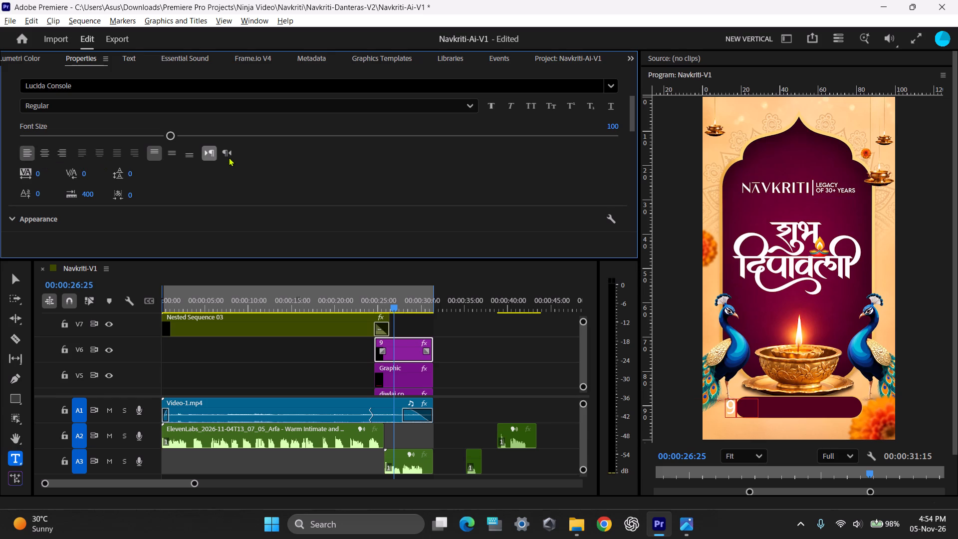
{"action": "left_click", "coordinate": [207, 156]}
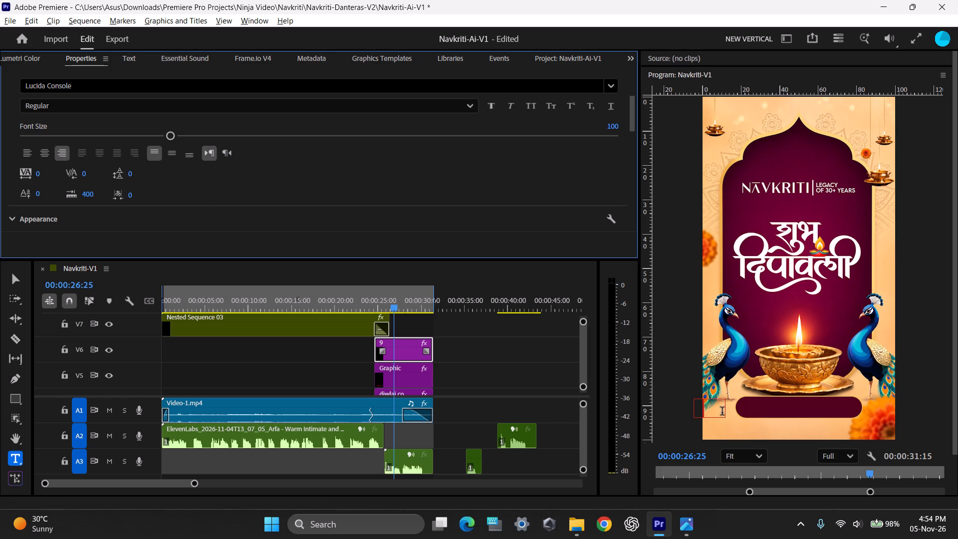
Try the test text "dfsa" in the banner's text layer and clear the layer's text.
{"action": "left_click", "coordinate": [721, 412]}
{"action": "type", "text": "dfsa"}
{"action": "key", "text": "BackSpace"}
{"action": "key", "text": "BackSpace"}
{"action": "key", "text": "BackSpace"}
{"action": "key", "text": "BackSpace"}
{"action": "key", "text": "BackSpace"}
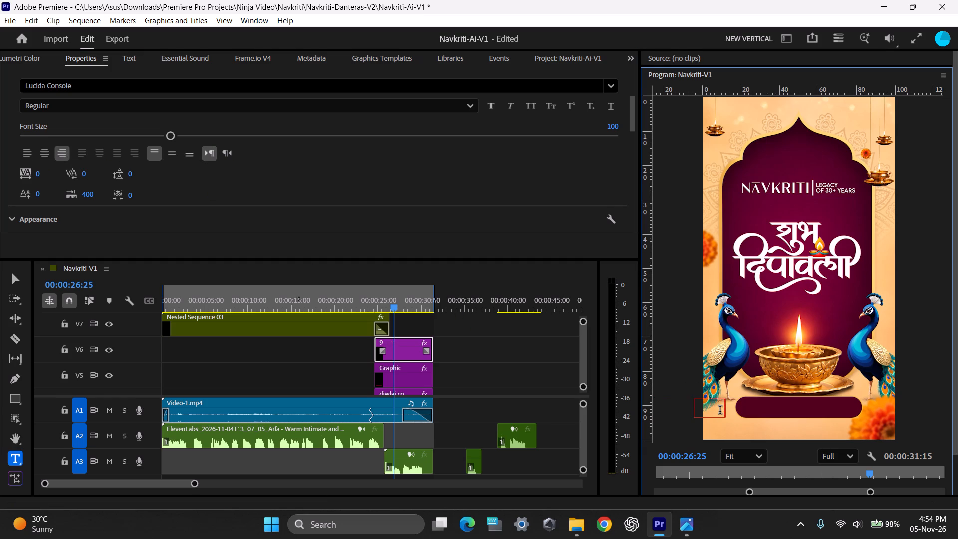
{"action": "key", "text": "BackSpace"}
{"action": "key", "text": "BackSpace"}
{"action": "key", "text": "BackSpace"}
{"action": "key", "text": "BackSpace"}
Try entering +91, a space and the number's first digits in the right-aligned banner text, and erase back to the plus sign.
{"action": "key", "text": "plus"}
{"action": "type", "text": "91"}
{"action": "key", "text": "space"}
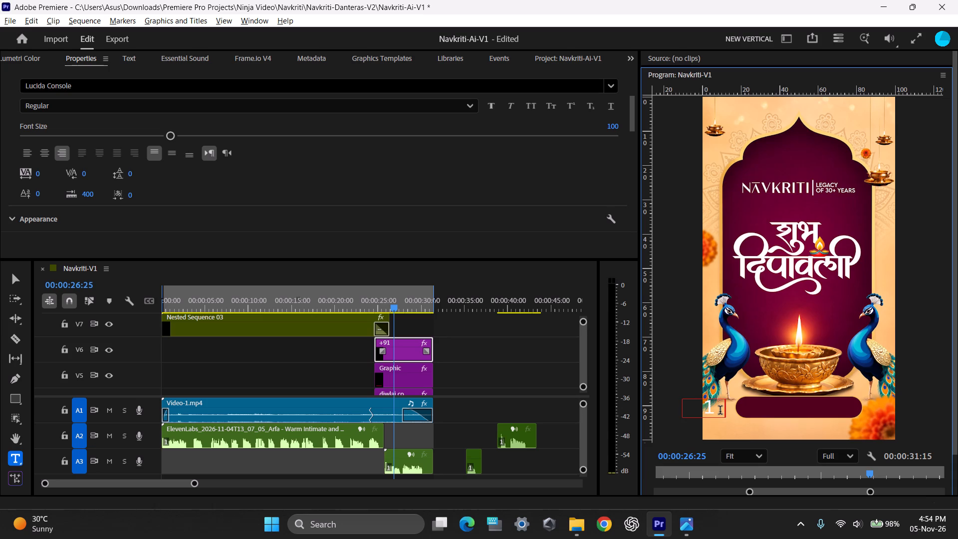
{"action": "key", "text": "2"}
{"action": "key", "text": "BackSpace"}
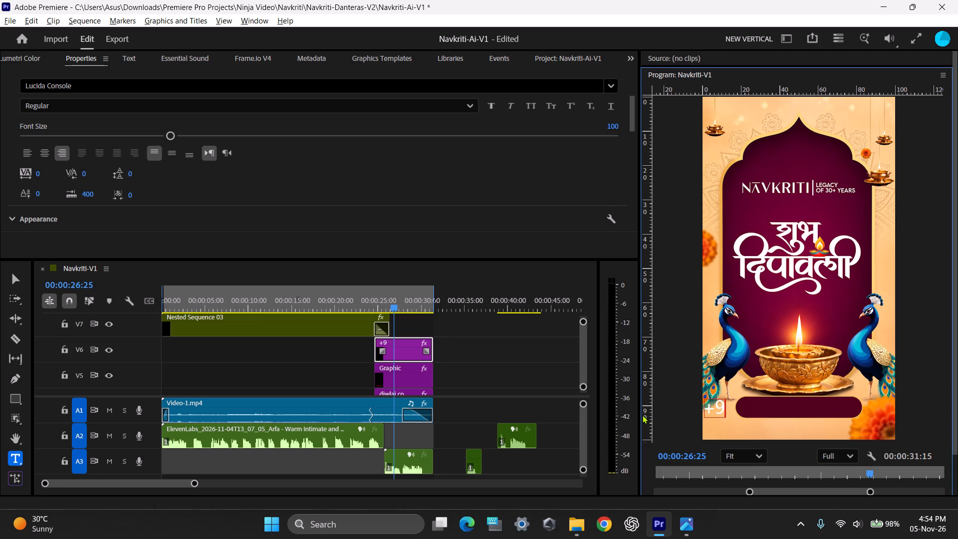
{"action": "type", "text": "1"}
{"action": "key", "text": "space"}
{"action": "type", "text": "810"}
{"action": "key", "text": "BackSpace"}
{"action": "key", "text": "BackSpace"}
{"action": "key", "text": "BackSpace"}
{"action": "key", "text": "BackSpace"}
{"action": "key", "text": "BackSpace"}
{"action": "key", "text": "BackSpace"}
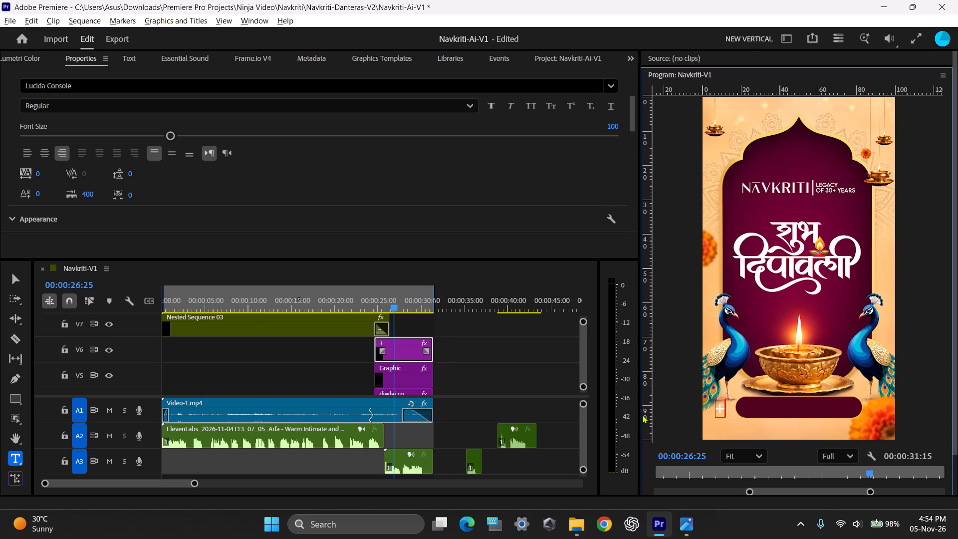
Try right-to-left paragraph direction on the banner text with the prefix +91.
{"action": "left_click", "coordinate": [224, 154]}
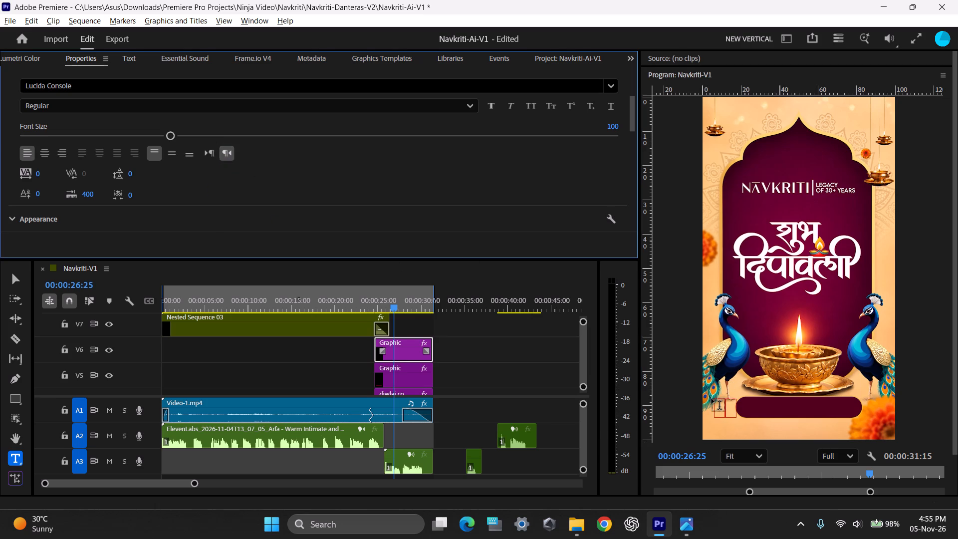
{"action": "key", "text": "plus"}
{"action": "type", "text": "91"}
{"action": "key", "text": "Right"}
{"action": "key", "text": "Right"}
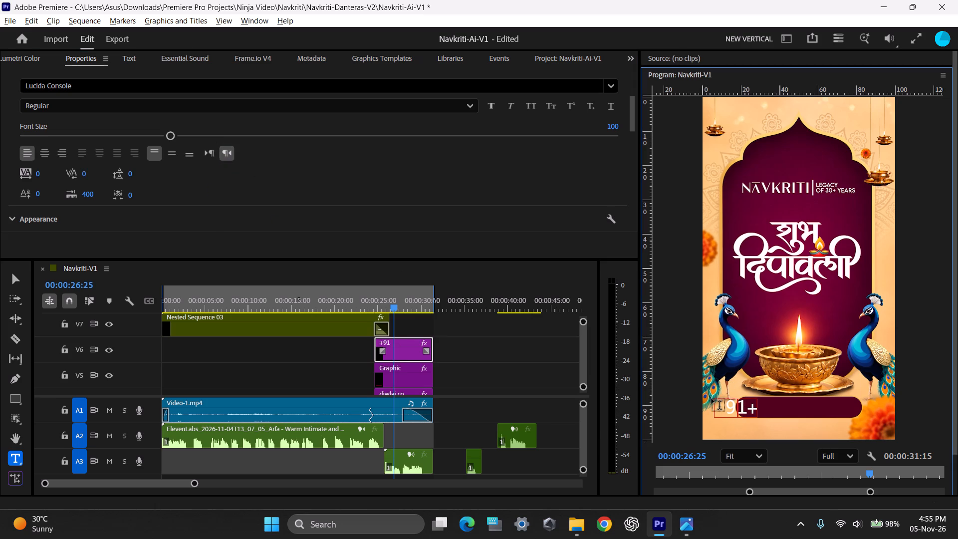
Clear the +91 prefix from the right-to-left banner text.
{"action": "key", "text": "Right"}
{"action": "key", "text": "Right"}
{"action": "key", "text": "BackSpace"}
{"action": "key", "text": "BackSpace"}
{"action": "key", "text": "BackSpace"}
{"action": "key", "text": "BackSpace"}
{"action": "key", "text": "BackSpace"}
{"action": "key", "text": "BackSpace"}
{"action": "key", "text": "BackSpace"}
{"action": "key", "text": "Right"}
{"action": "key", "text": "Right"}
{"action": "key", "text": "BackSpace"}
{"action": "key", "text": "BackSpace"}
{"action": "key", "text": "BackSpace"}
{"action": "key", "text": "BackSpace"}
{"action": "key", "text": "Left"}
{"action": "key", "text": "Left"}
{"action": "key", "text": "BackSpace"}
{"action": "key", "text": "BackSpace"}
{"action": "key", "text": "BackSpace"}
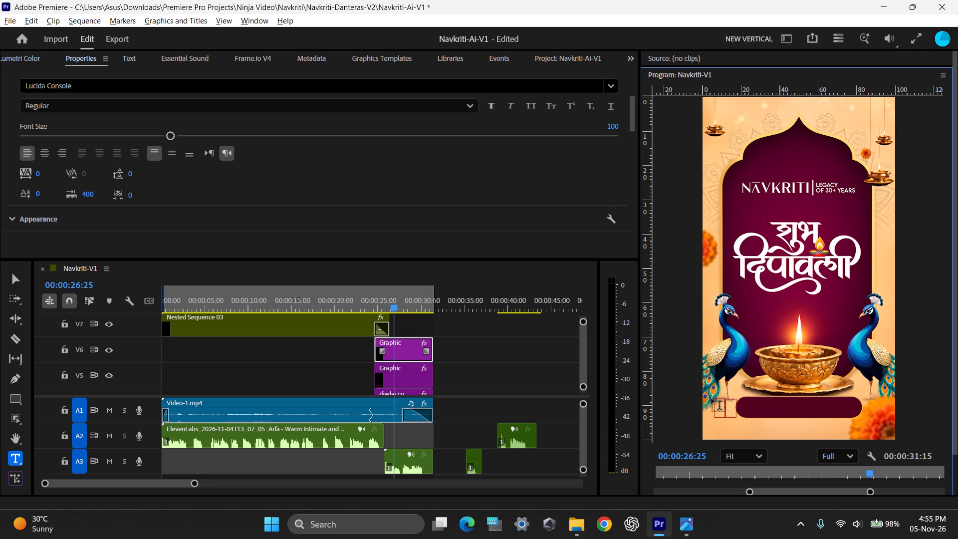
Set the banner text's paragraph direction back to left-to-right.
{"action": "double_click", "coordinate": [207, 157]}
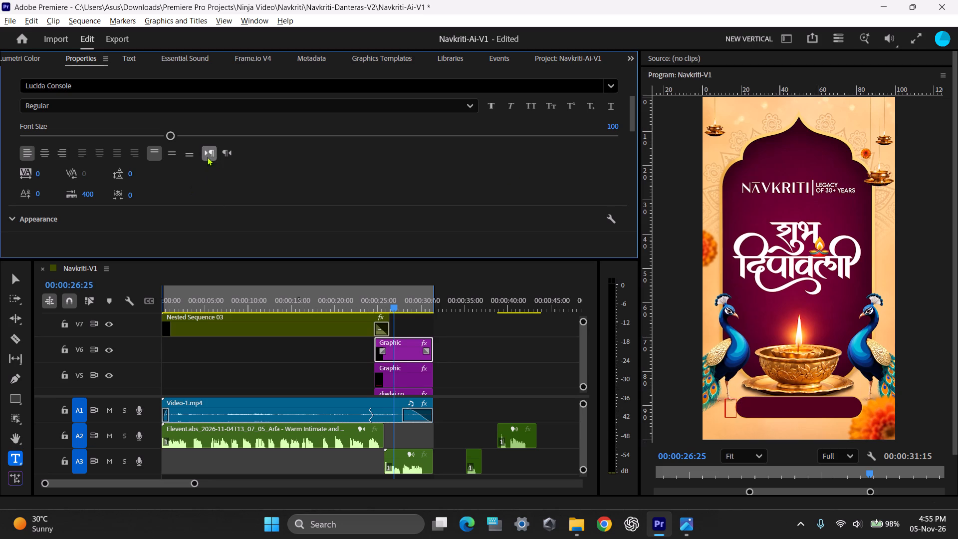
{"action": "left_click", "coordinate": [231, 192]}
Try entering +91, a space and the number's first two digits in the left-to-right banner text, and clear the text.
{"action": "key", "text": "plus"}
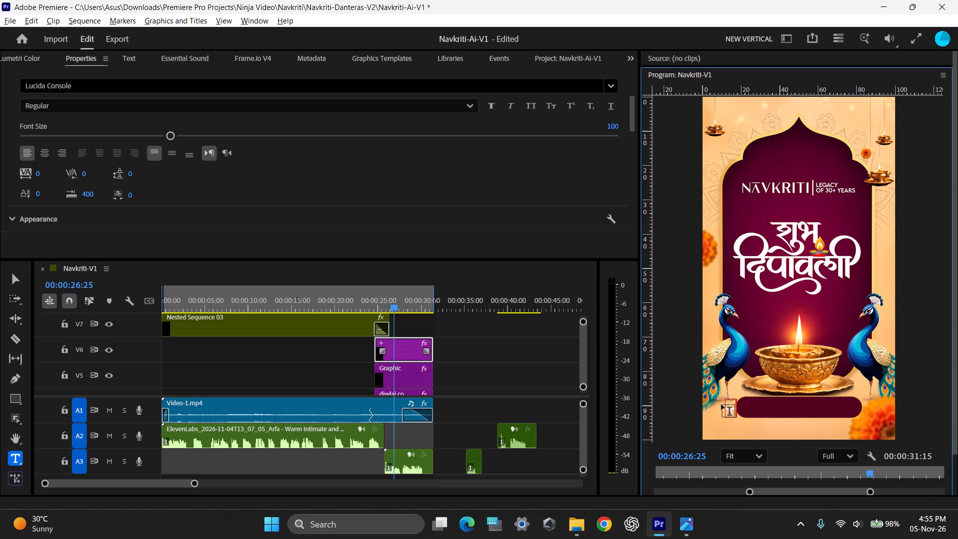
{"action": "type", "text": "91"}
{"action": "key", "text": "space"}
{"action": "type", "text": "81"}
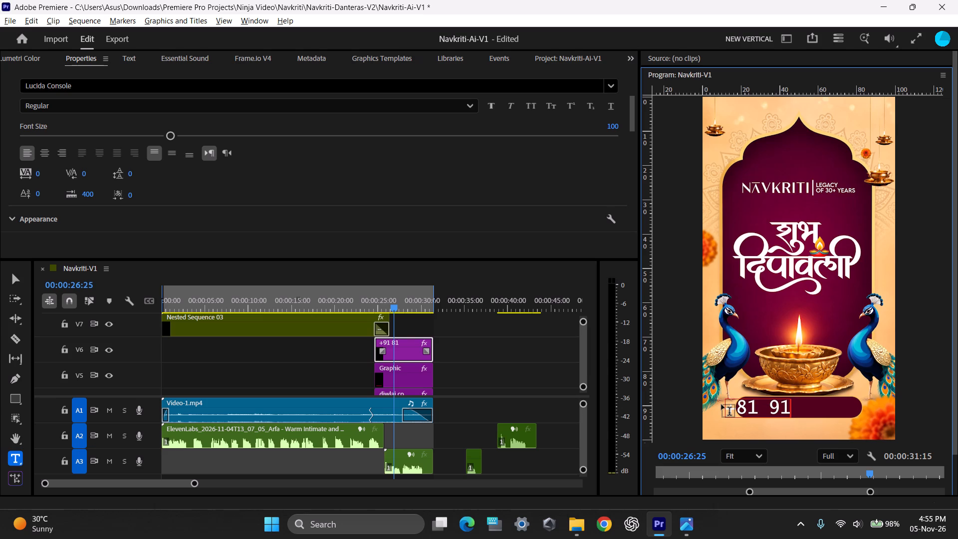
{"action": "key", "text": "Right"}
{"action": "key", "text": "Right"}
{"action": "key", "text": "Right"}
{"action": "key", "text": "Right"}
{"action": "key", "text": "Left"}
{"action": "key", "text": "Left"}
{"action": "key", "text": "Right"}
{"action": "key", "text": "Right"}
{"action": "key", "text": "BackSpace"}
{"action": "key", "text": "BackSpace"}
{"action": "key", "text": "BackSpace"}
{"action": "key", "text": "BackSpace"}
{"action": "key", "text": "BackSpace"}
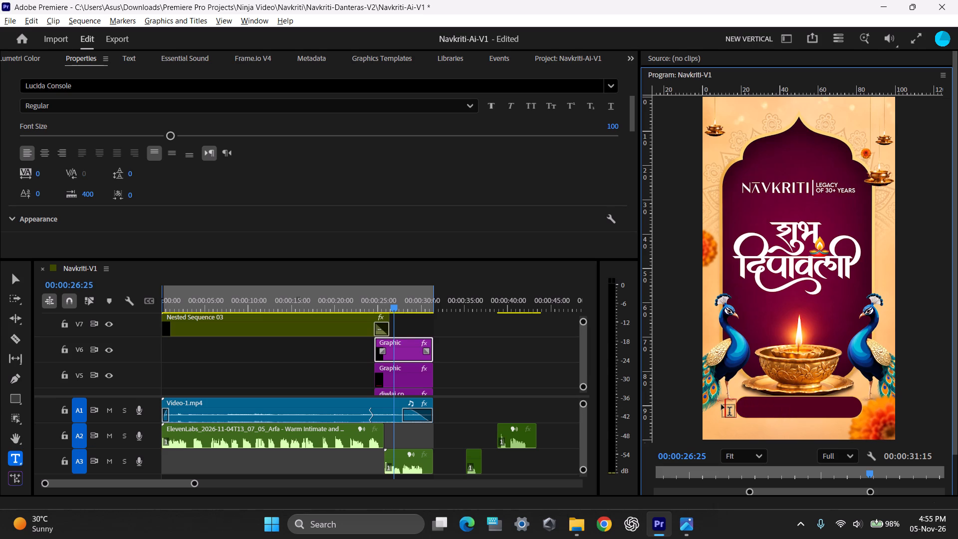
Re-enter the +91 prefix on the banner and test adding the number's first digit after a space.
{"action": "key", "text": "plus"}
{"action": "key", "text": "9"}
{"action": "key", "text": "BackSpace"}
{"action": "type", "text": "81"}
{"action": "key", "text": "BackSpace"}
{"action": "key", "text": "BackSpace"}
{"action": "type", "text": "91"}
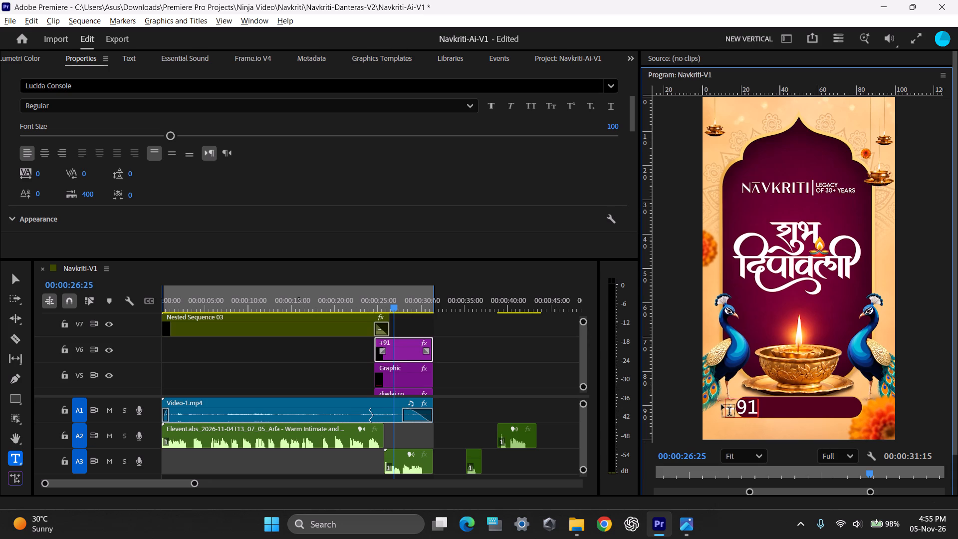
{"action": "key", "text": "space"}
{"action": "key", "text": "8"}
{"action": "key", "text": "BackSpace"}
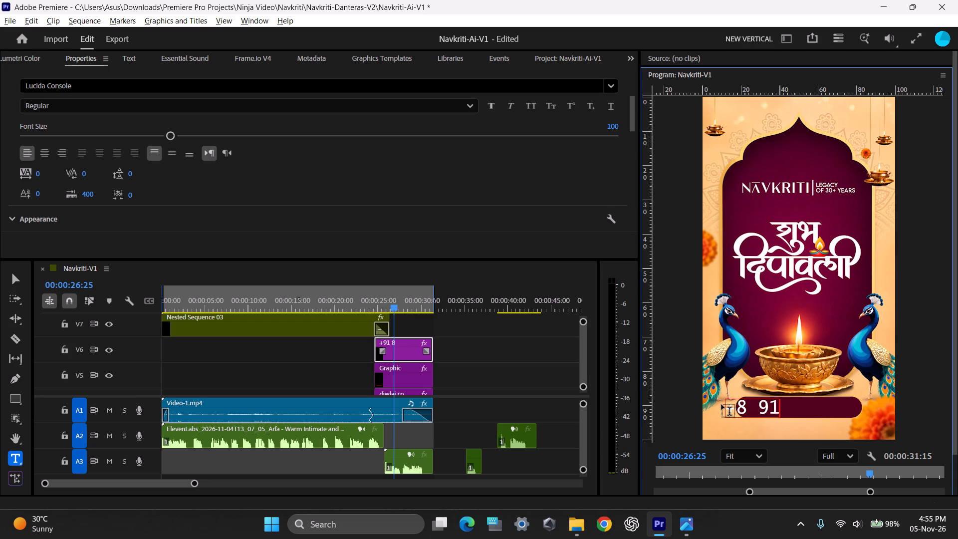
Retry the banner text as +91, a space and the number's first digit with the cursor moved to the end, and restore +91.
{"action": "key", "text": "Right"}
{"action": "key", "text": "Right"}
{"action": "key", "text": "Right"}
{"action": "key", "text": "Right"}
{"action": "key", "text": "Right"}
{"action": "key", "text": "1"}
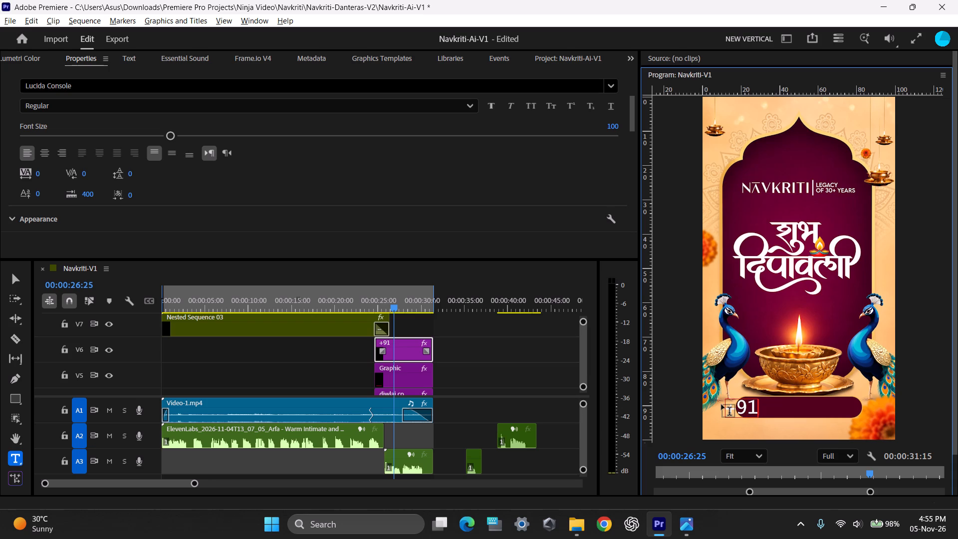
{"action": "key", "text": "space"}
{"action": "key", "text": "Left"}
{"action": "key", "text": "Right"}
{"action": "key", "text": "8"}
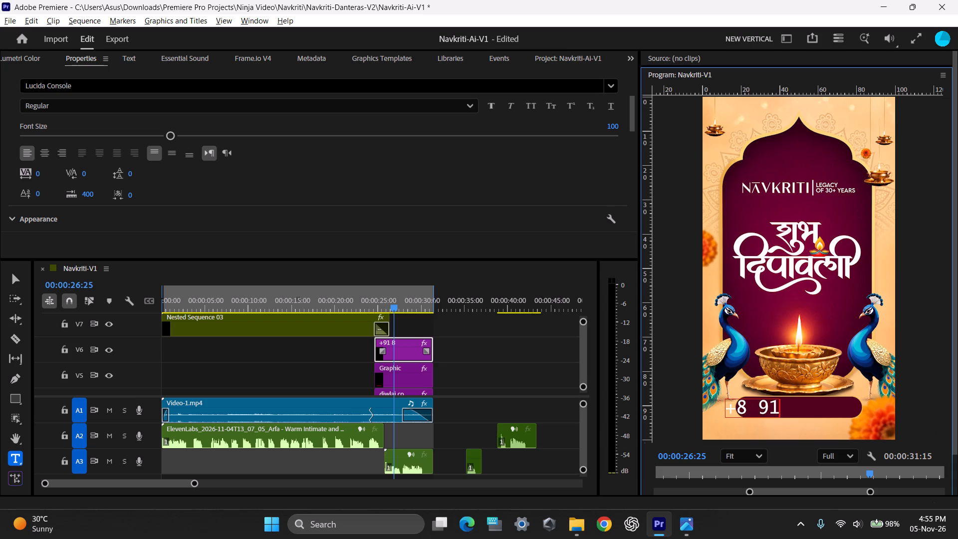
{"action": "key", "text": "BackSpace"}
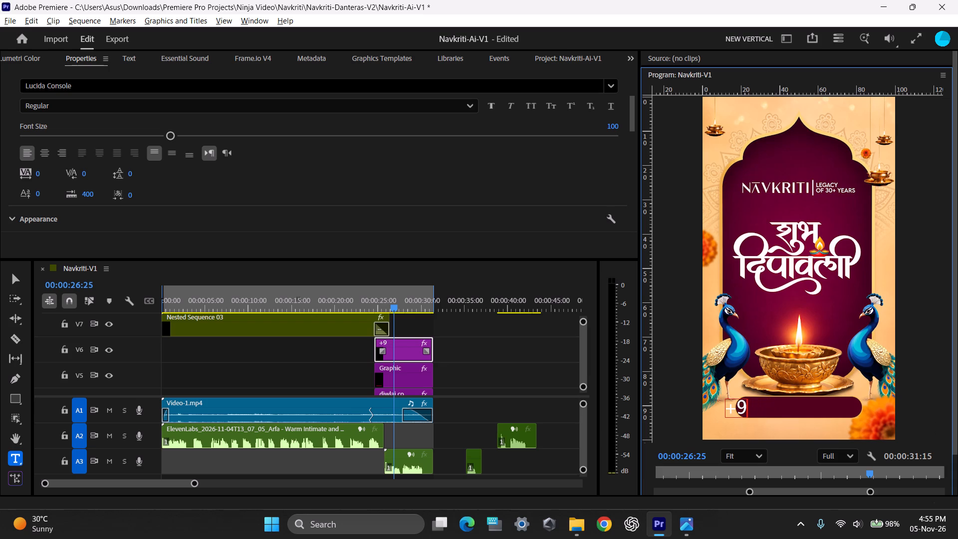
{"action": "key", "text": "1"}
Switch to Photos and close the Admire reel cover reference image.
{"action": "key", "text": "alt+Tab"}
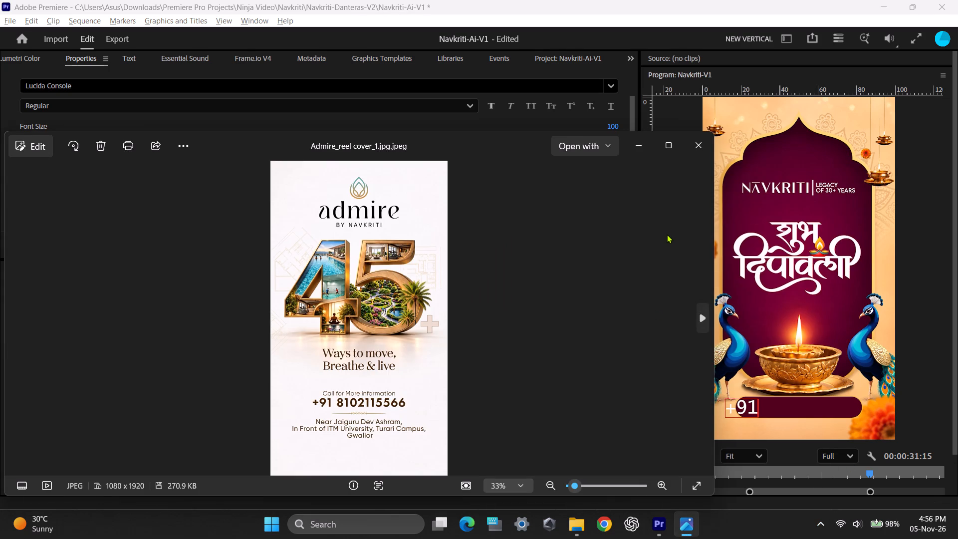
{"action": "left_click", "coordinate": [692, 144]}
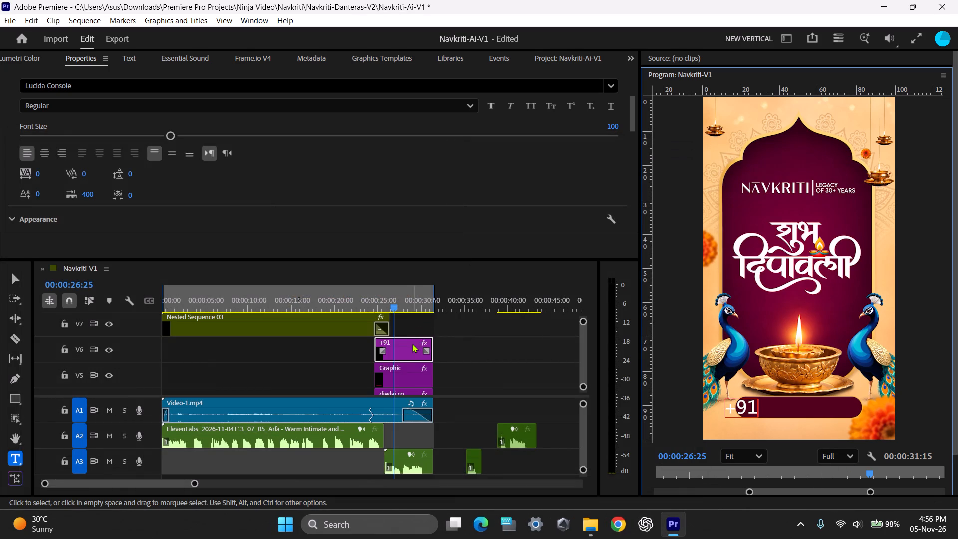
Delete the +91 text clip from track V6 and save the project.
{"action": "left_click", "coordinate": [412, 344]}
{"action": "key", "text": "Delete"}
{"action": "key", "text": "ctrl+s"}
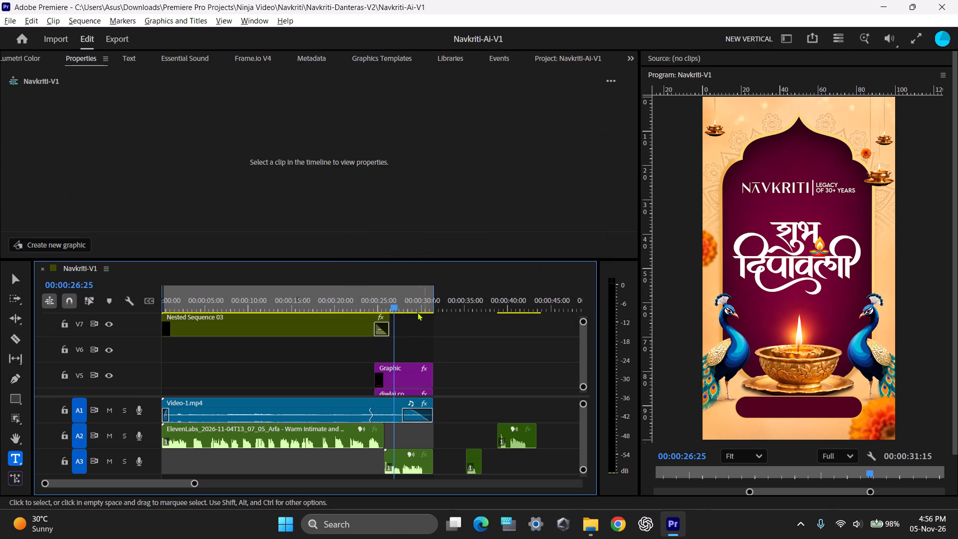
Review the transition from the family shot into the Shubh Deepavali end card and save the project.
{"action": "left_click_drag", "start_coordinate": [397, 300], "coordinate": [373, 307]}
{"action": "key", "text": "space"}
{"action": "key", "text": "space"}
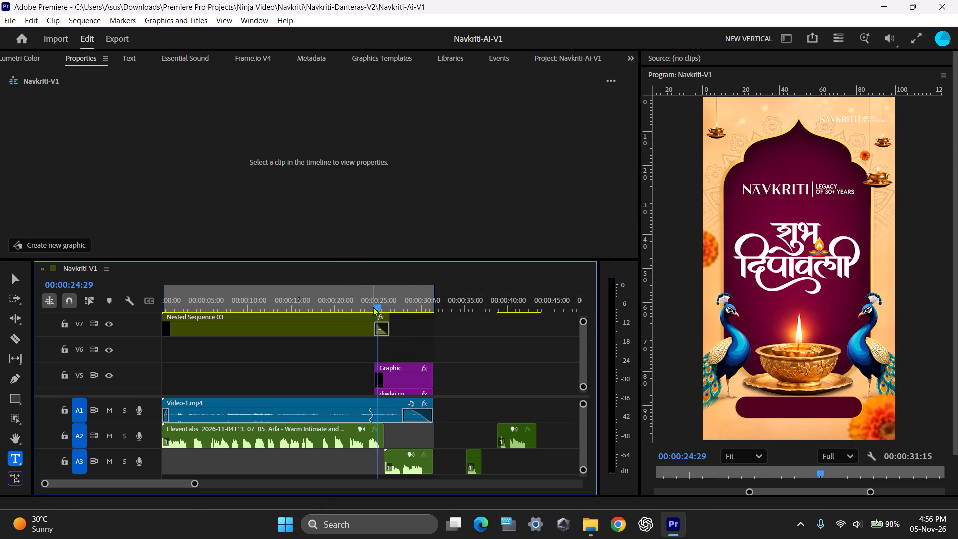
{"action": "key", "text": "ctrl+s"}
{"action": "left_click_drag", "start_coordinate": [376, 289], "coordinate": [396, 292], "text": "shift"}
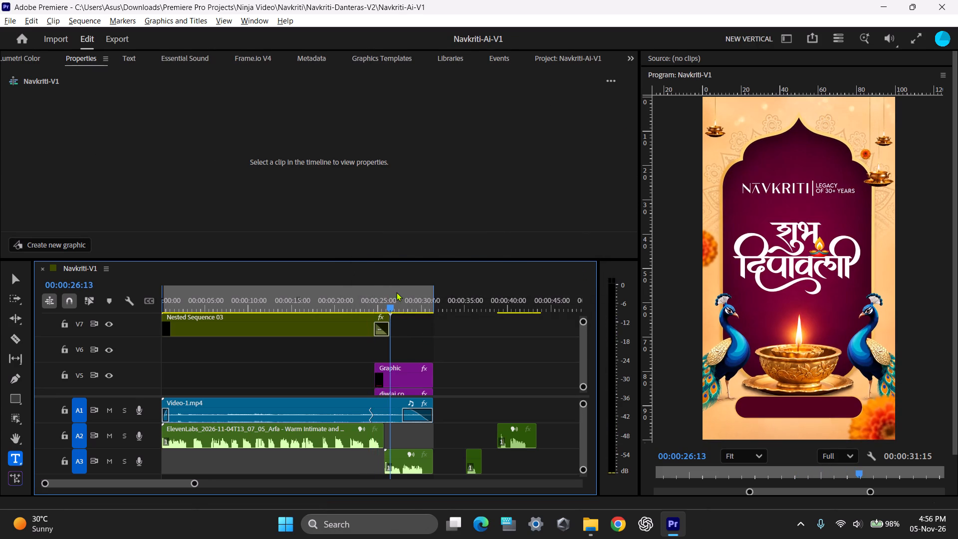
{"action": "left_click_drag", "start_coordinate": [396, 292], "coordinate": [371, 296], "text": "shift"}
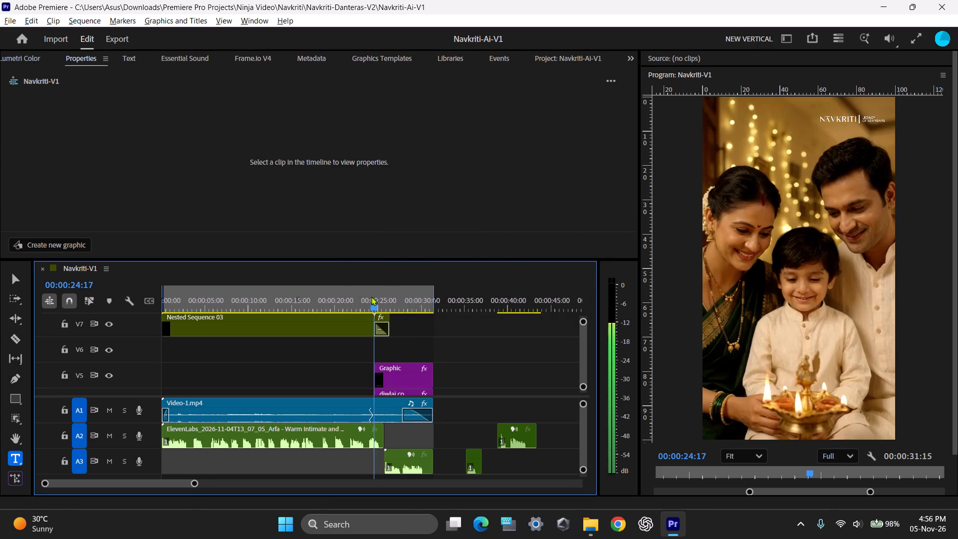
{"action": "left_click_drag", "start_coordinate": [371, 296], "coordinate": [372, 296], "text": "shift"}
{"action": "left_click", "coordinate": [376, 299]}
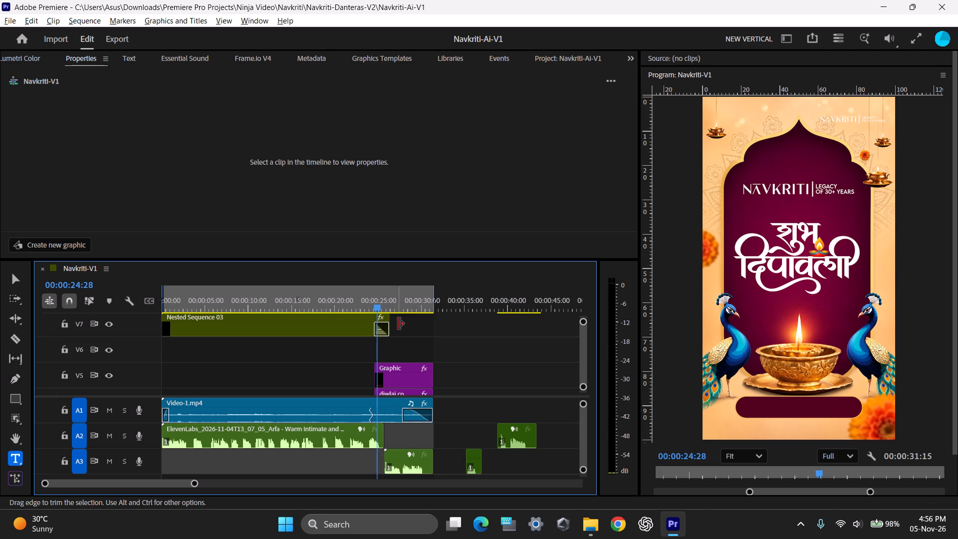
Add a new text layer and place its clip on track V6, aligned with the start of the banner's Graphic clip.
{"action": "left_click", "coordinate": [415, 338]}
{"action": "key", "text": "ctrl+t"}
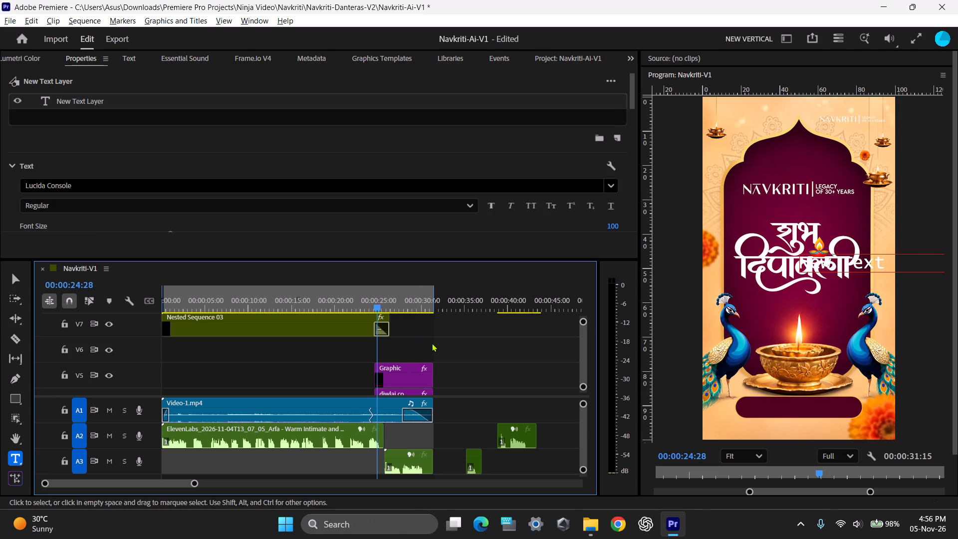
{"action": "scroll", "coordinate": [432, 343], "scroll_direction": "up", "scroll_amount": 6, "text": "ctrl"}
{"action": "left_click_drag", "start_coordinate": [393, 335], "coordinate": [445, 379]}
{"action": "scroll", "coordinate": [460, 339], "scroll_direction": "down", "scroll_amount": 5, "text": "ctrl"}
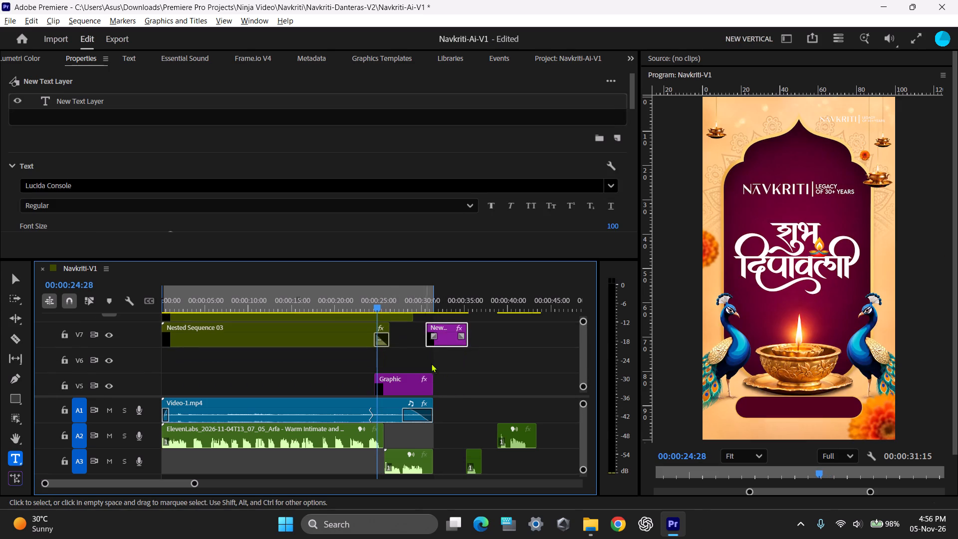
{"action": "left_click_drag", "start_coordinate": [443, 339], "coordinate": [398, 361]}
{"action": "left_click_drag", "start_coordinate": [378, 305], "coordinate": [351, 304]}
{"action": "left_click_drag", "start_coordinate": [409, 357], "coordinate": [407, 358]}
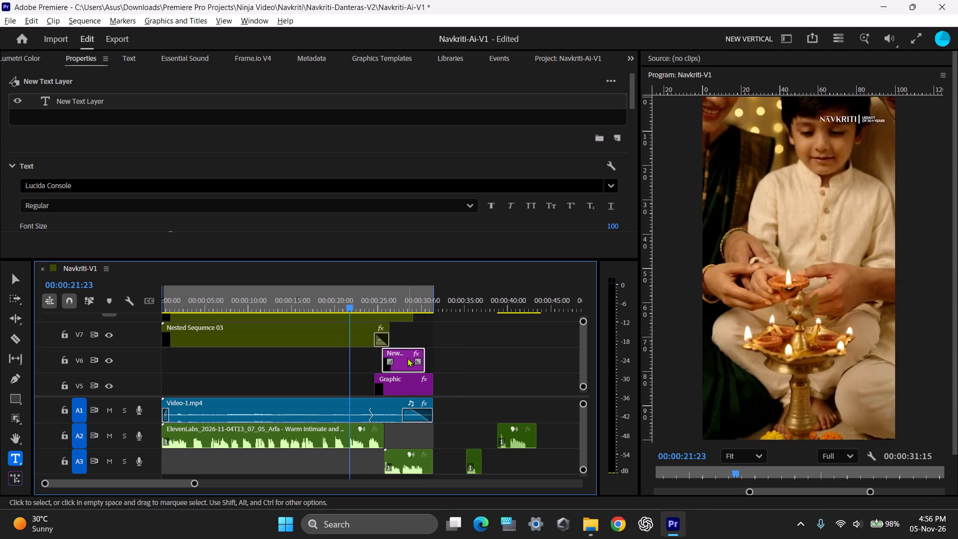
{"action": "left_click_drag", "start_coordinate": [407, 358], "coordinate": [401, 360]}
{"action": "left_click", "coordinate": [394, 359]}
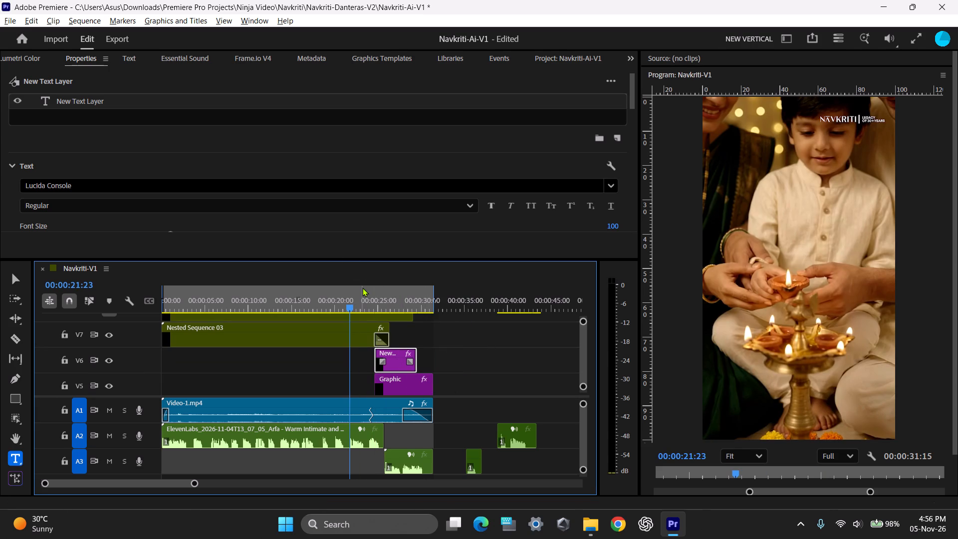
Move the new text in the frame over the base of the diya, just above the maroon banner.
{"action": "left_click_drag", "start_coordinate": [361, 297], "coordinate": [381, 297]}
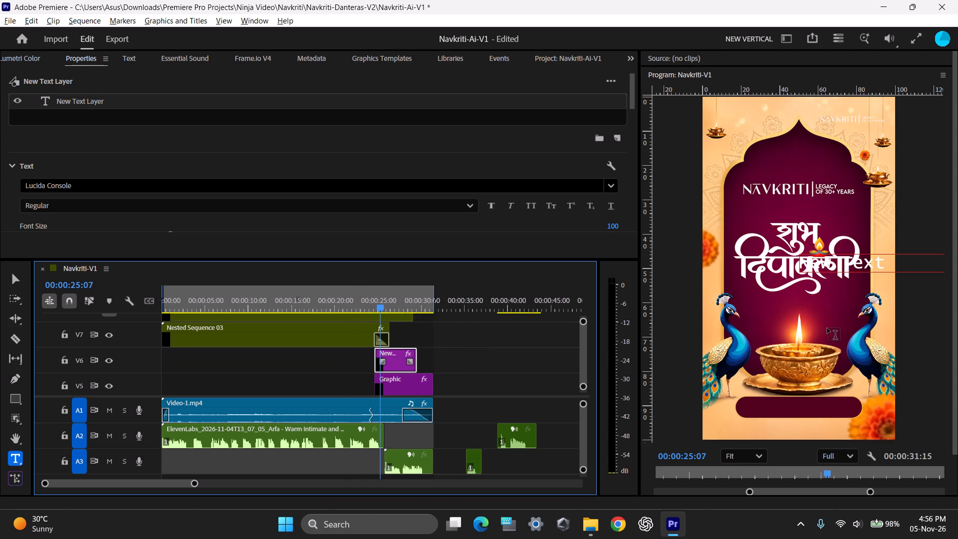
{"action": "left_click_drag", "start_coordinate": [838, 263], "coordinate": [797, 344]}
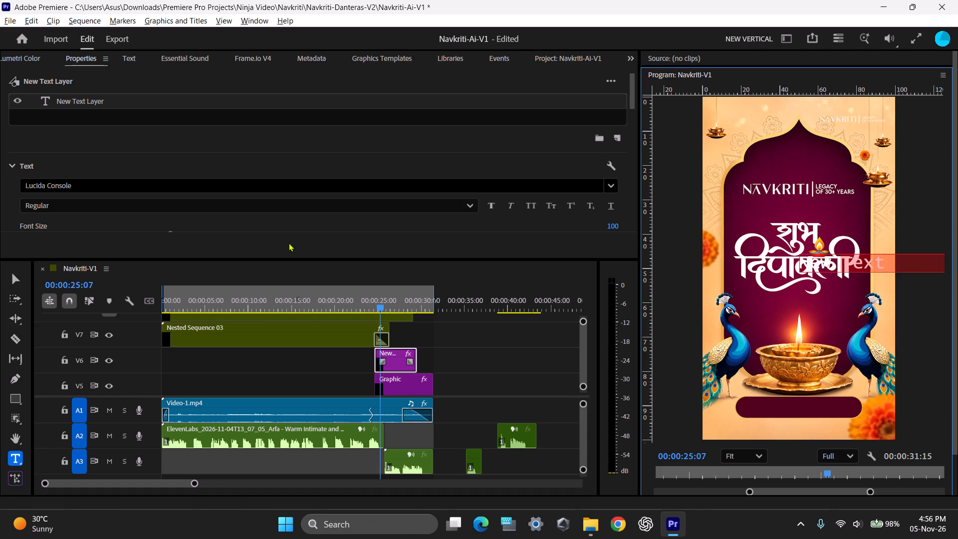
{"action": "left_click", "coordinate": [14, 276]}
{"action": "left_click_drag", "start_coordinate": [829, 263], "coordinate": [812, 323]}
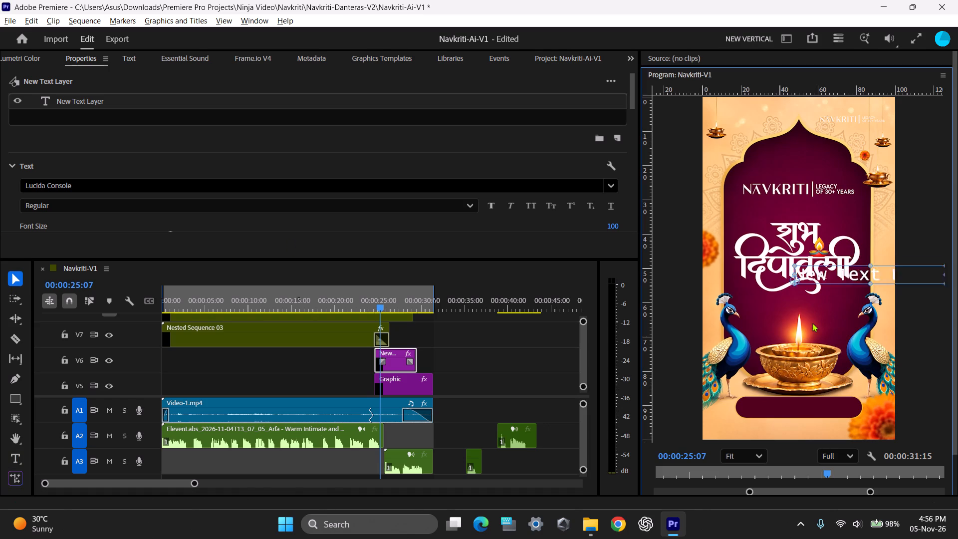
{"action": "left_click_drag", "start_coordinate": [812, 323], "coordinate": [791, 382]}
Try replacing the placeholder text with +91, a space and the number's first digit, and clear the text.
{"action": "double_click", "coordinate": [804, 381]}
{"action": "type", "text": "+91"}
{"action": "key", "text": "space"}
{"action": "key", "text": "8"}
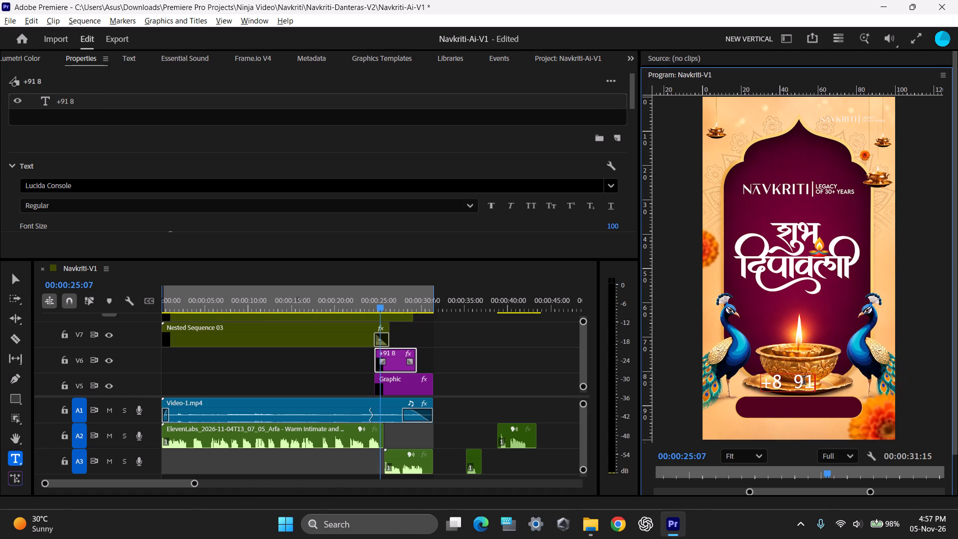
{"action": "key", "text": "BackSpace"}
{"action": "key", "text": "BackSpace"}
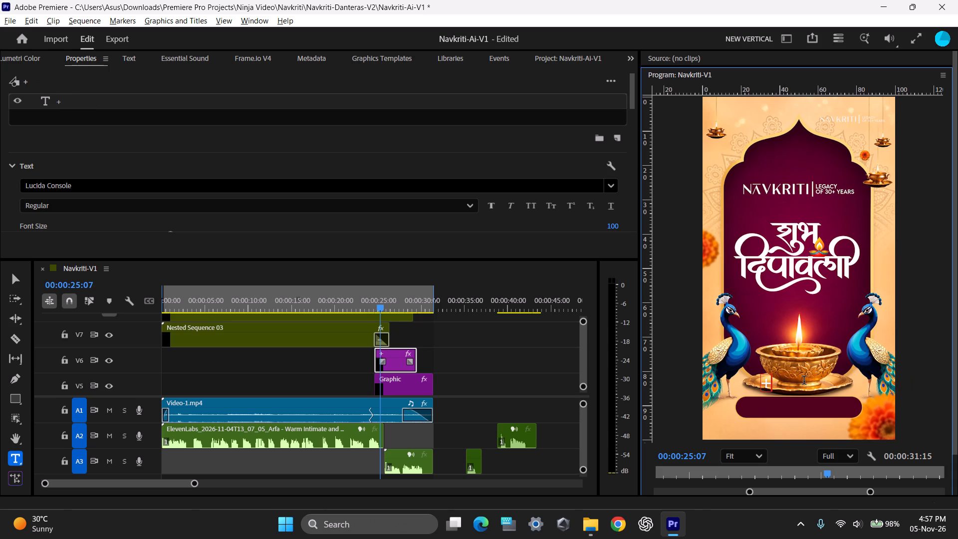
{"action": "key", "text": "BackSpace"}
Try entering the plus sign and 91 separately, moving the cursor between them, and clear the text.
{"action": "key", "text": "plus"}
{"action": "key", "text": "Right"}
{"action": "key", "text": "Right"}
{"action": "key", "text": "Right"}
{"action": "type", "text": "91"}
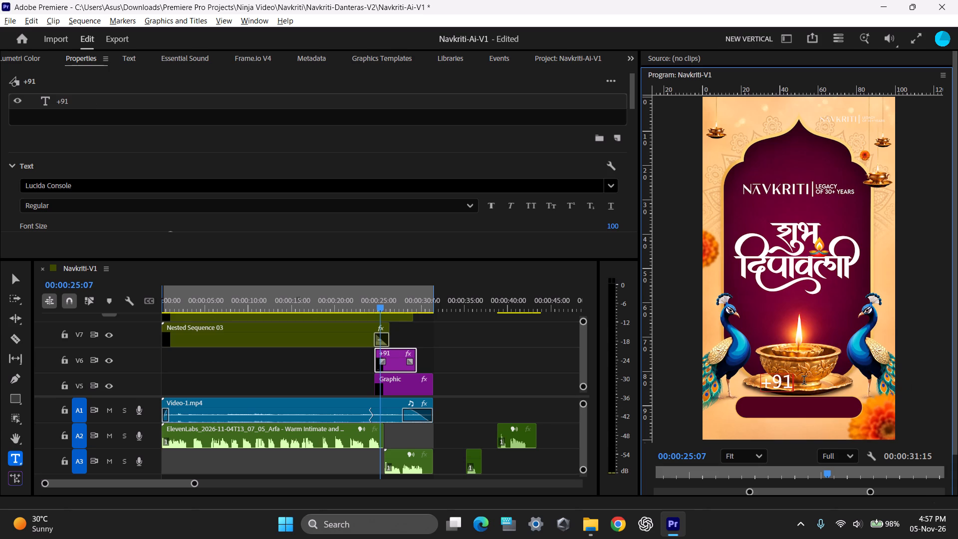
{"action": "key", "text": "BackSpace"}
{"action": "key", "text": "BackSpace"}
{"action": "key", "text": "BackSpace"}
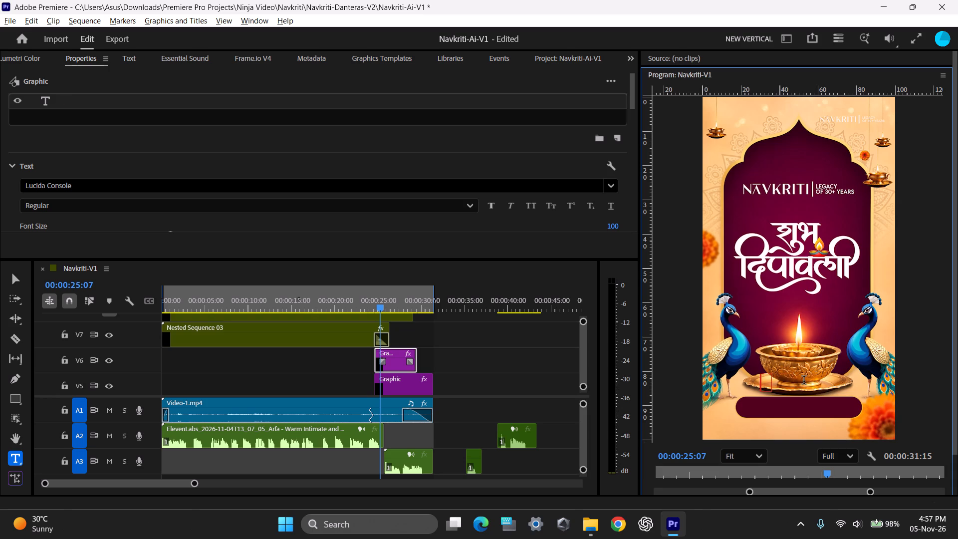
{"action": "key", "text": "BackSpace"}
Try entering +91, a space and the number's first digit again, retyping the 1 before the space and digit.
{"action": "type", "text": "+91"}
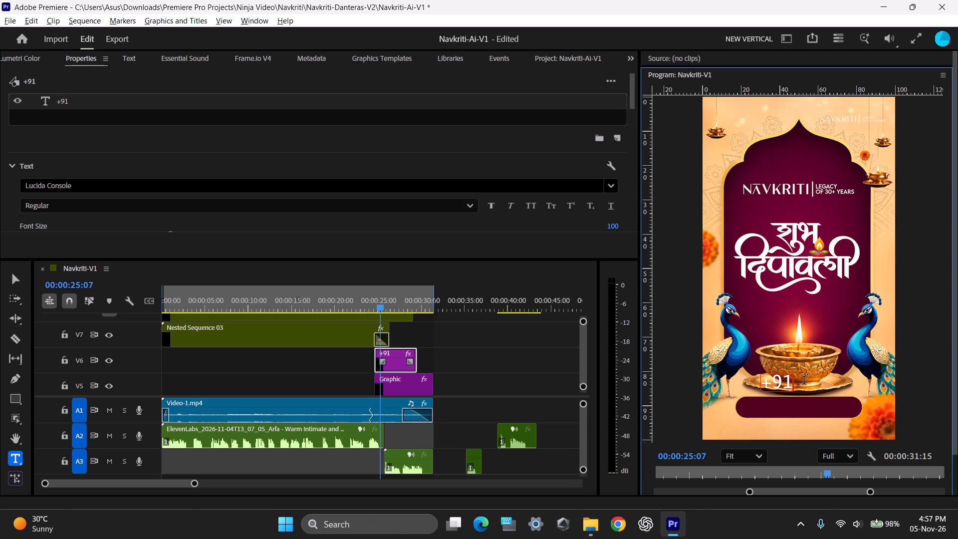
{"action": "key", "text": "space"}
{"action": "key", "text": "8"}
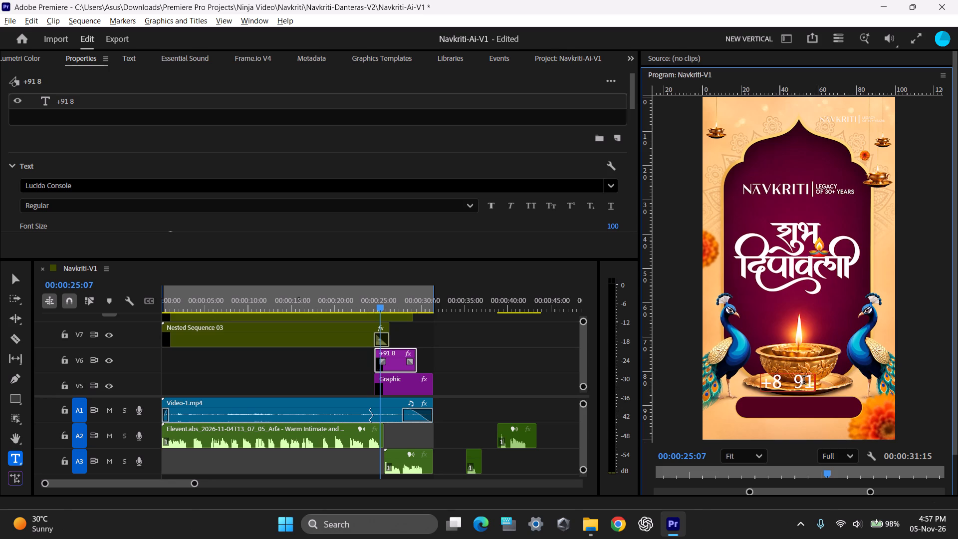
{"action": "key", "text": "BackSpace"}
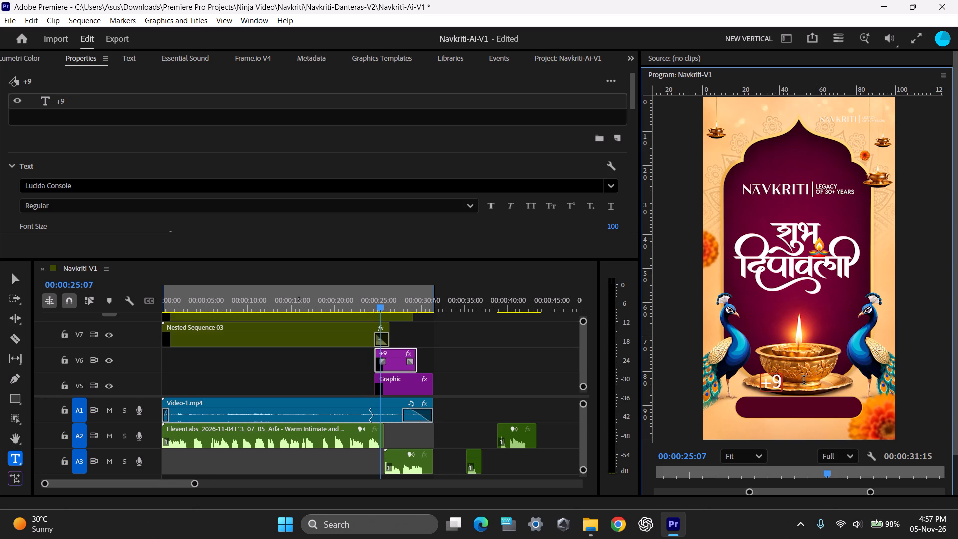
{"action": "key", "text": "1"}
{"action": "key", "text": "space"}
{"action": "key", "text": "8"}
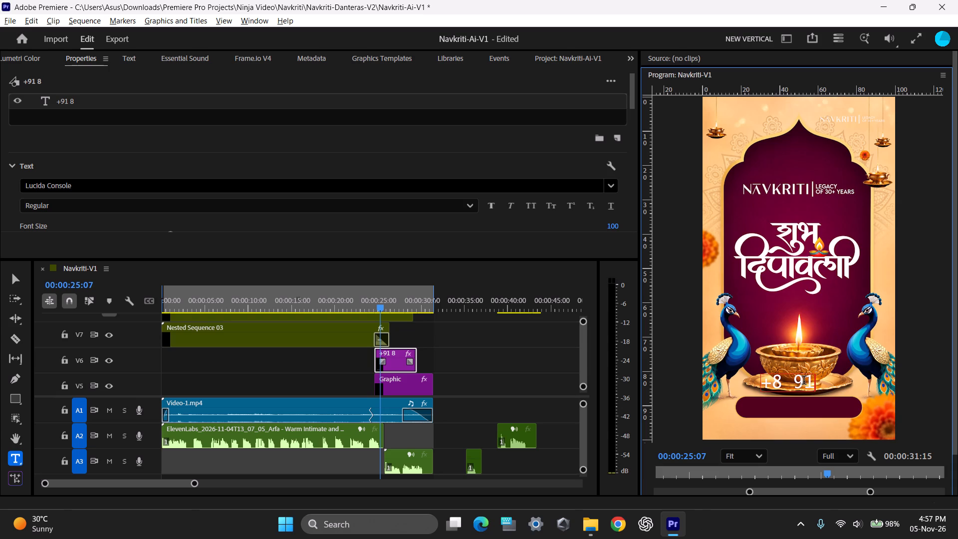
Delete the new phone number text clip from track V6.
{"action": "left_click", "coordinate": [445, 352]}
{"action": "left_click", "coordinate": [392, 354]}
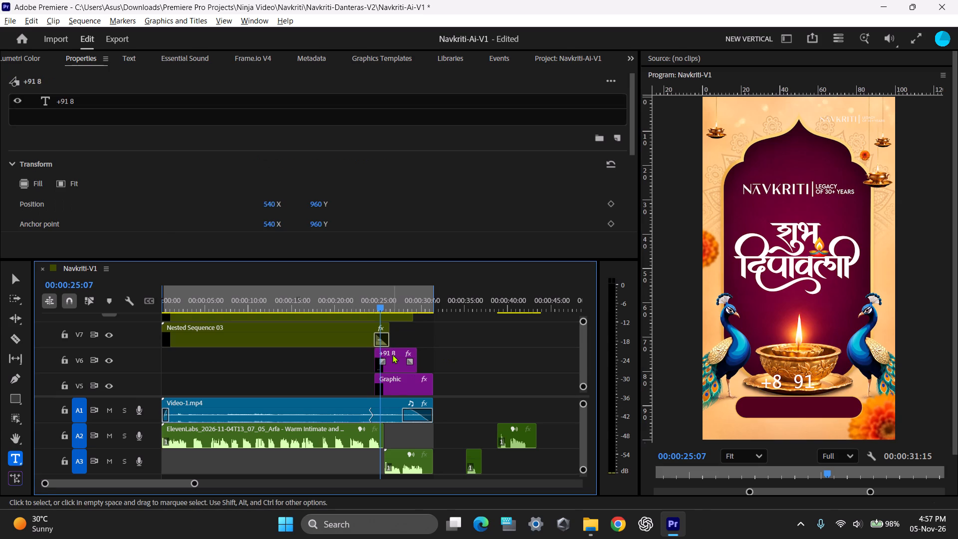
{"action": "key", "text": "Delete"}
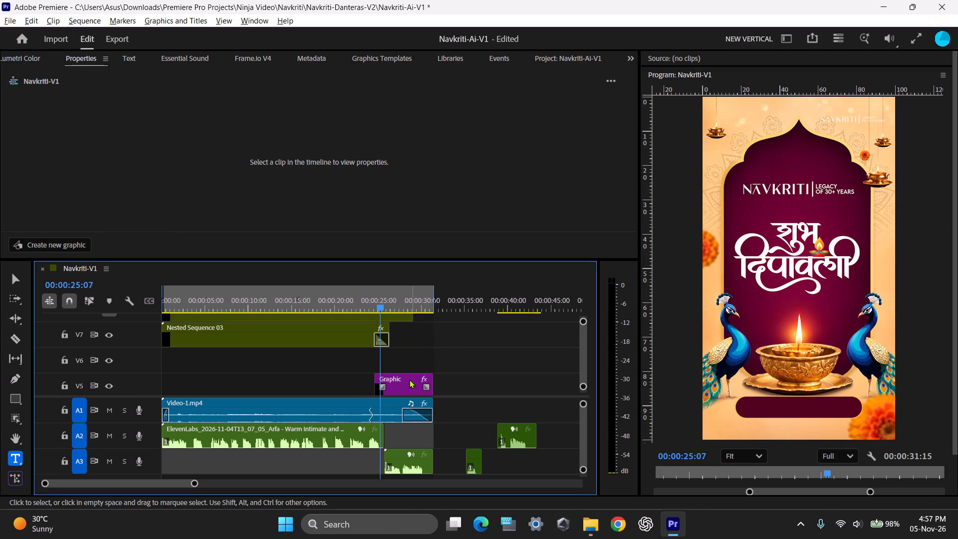
Delete the maroon banner's Graphic clip from track V5 and save the project.
{"action": "left_click", "coordinate": [409, 379]}
{"action": "key", "text": "Delete"}
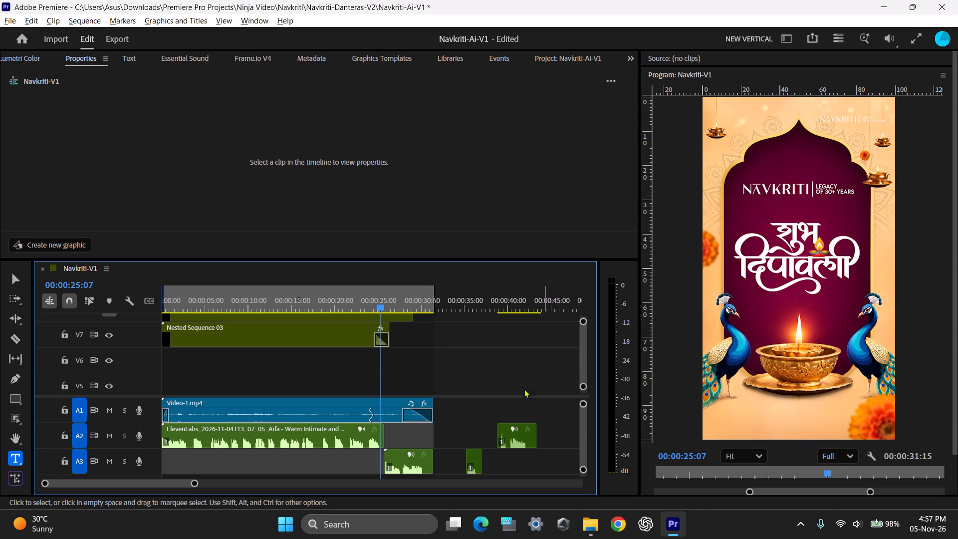
{"action": "left_click", "coordinate": [491, 375]}
{"action": "key", "text": "ctrl+s"}
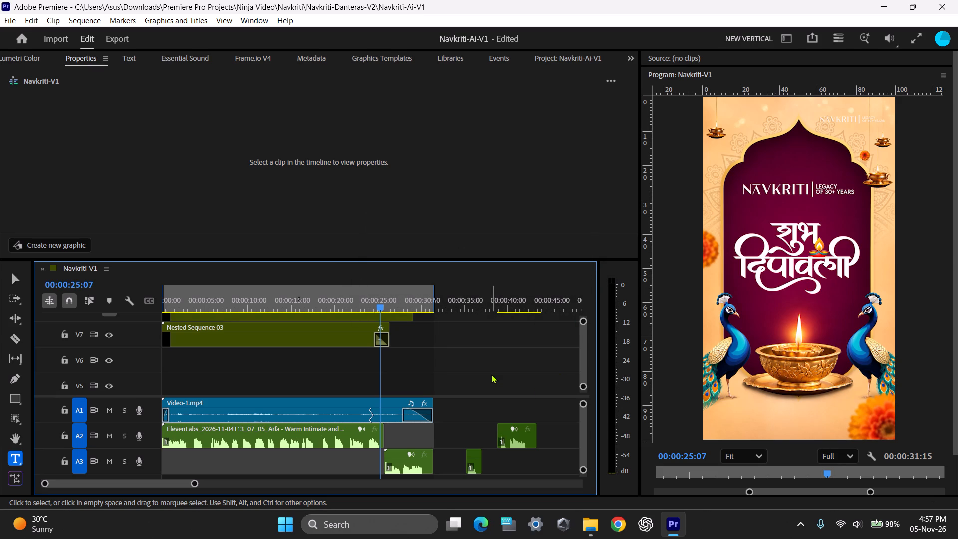